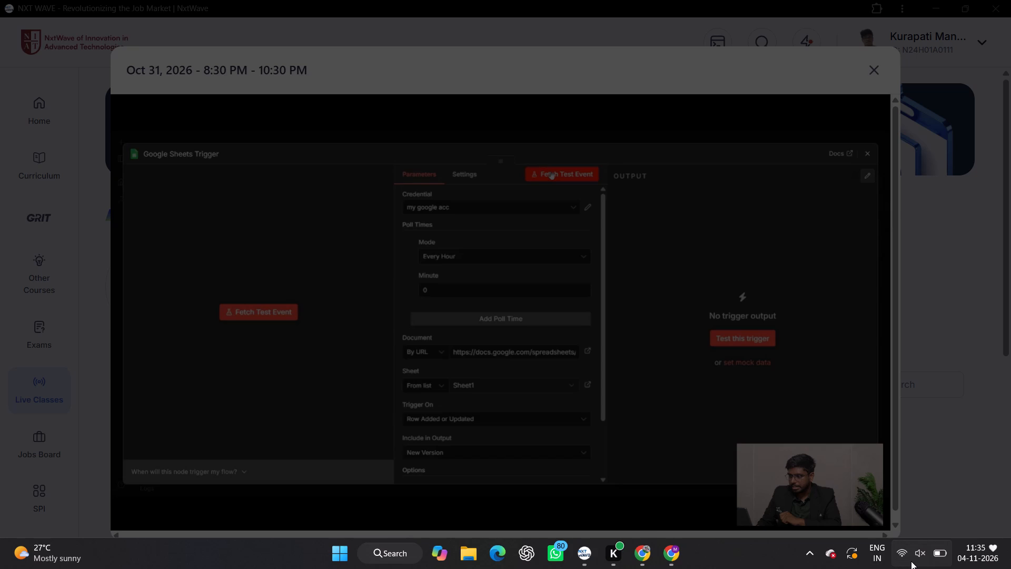
left_click(911, 561)
left_click(921, 558)
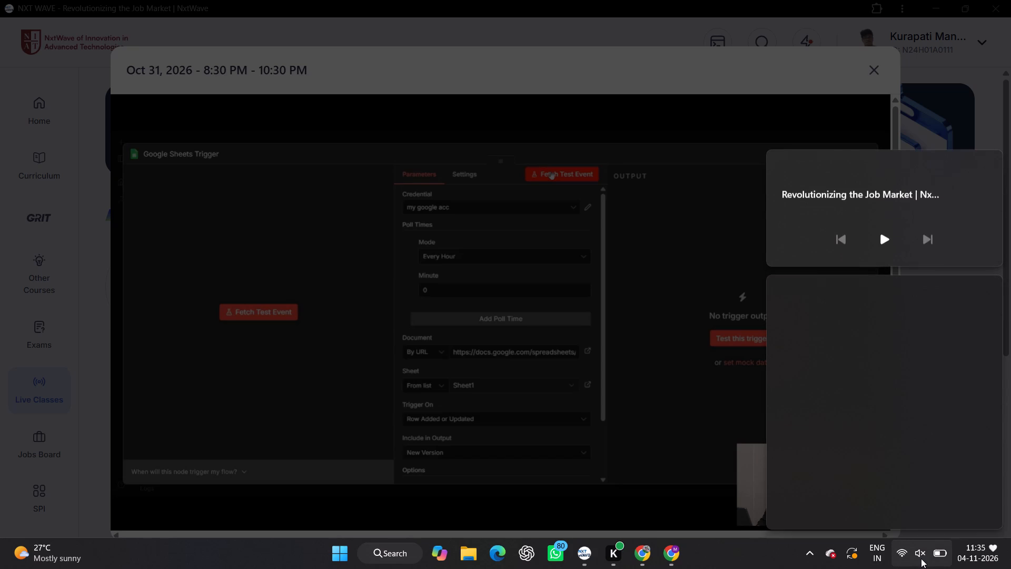
left_click(898, 314)
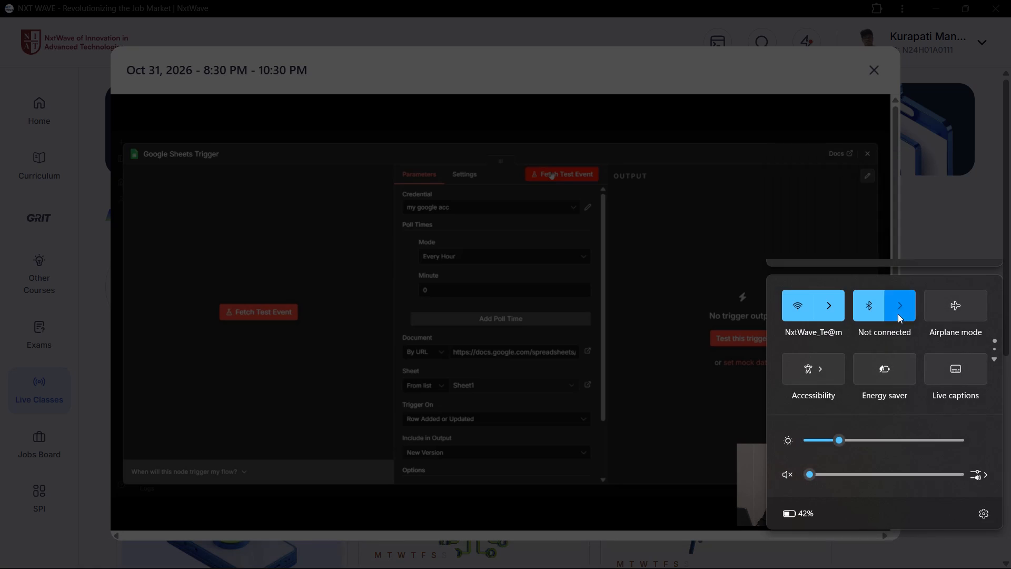
scroll(840, 420, "down", 1)
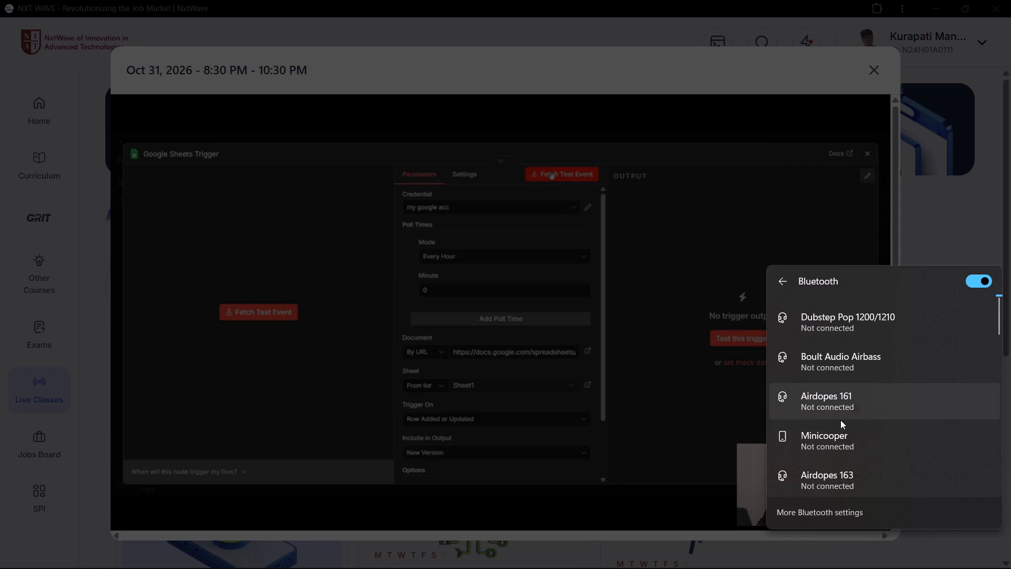
scroll(840, 420, "down", 1)
left_click(824, 450)
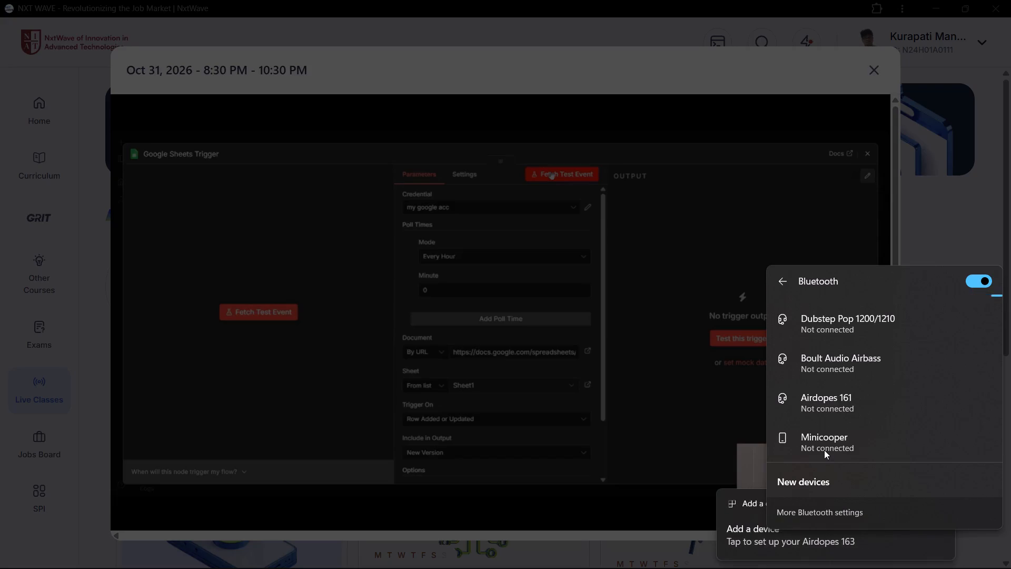
left_click(757, 528)
left_click(839, 528)
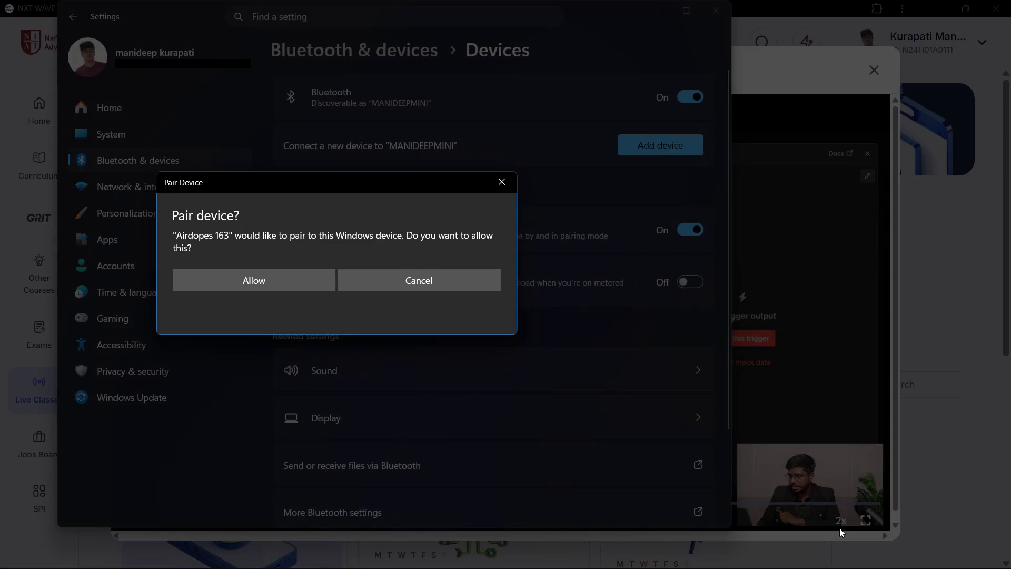
left_click(271, 274)
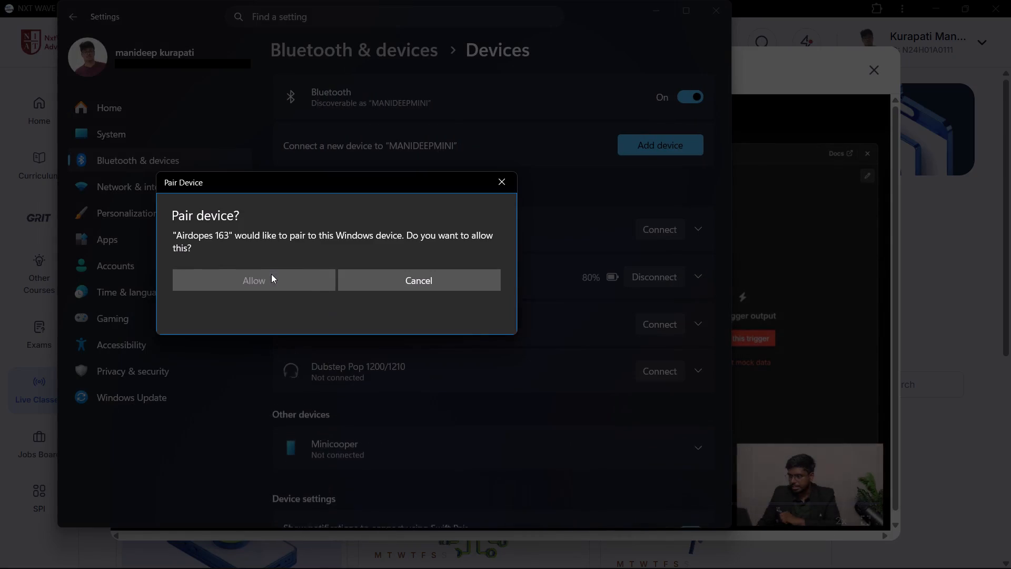
left_click(379, 270)
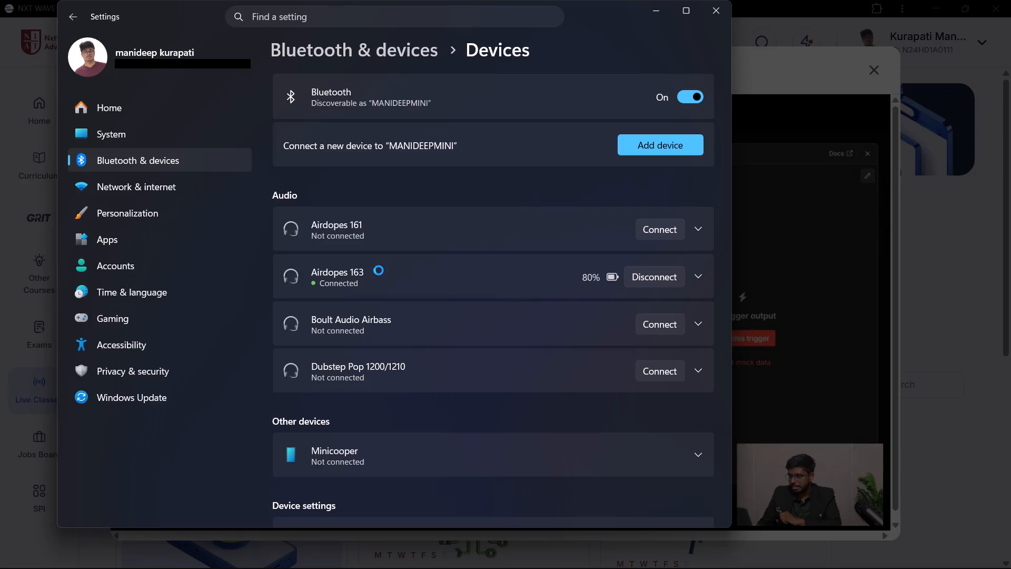
left_click(718, 18)
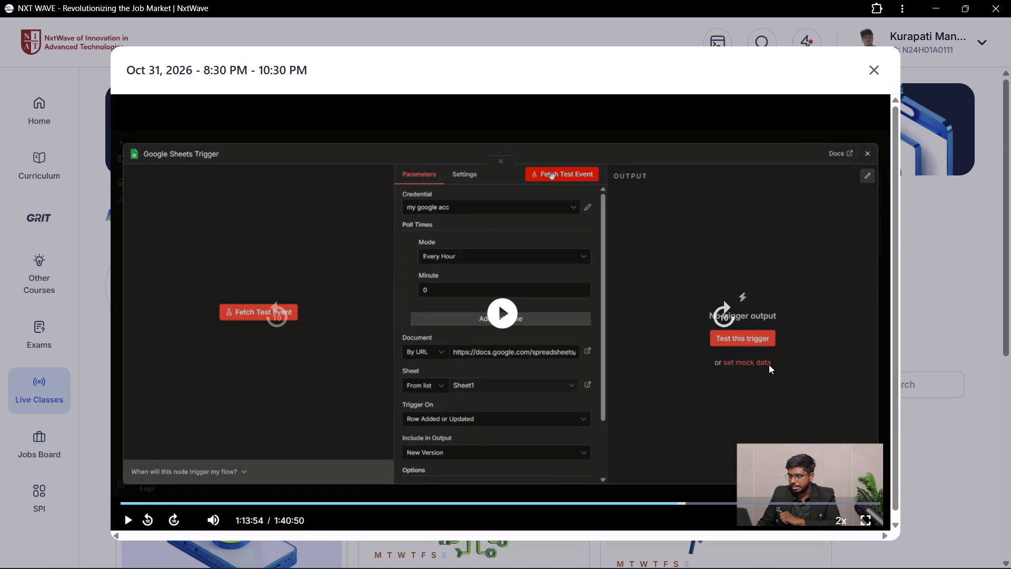
Resume the lecture recording in full screen, rewind it to the sharing of the articles Google Sheet, and pause there.
left_click(868, 521)
left_click(512, 284)
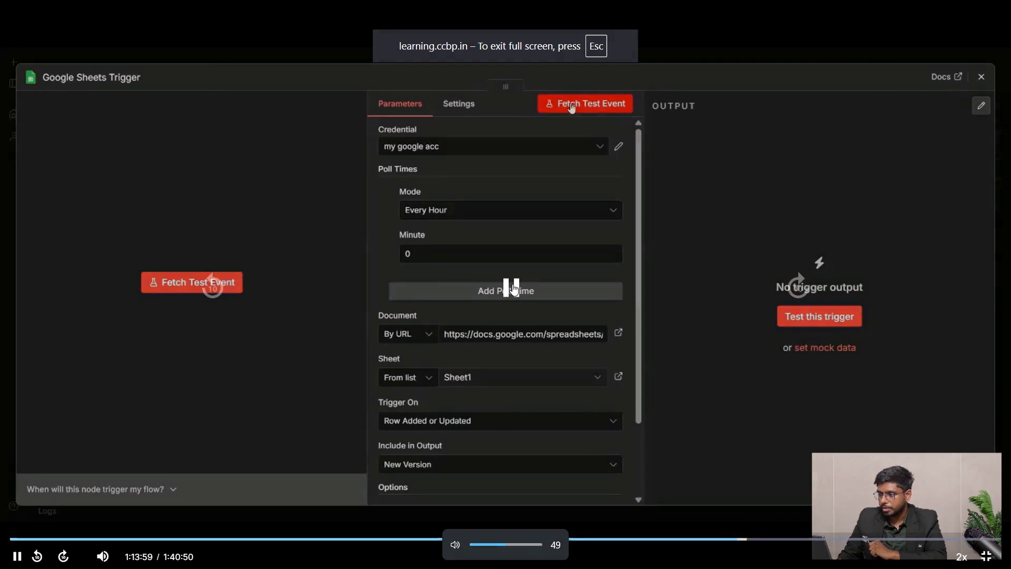
key("Left")
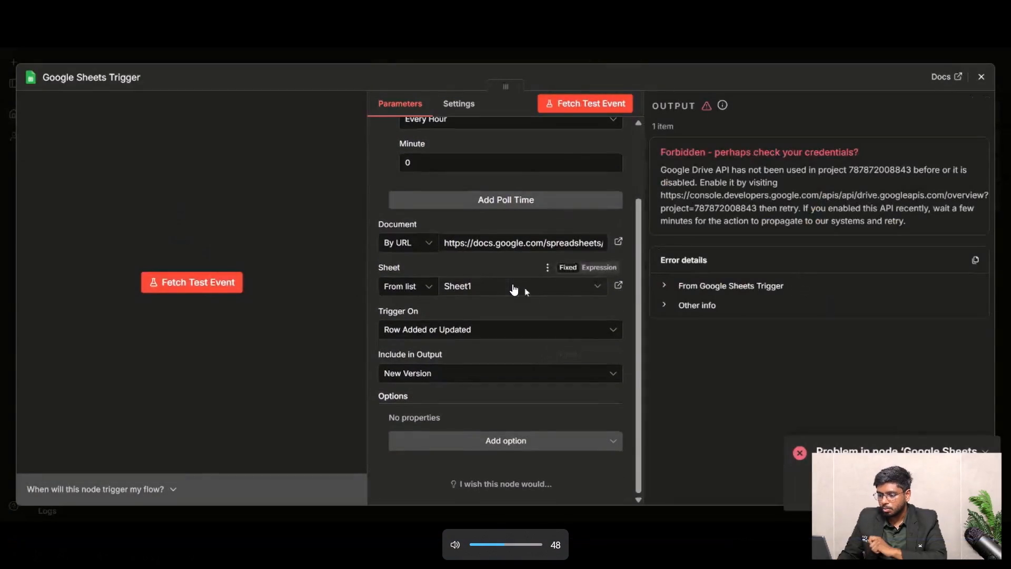
key("Left")
key("Left")
key("Left")
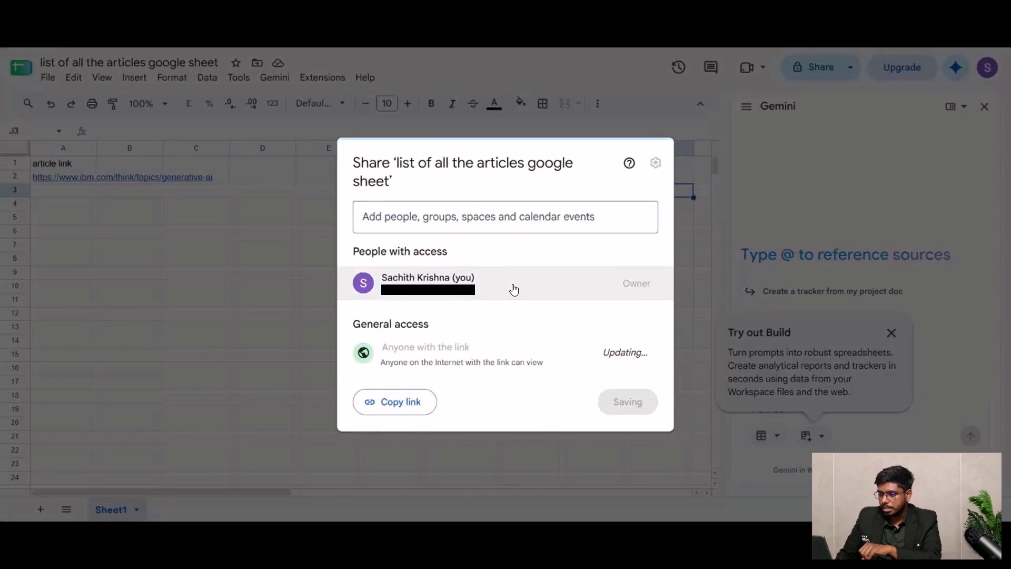
key("space")
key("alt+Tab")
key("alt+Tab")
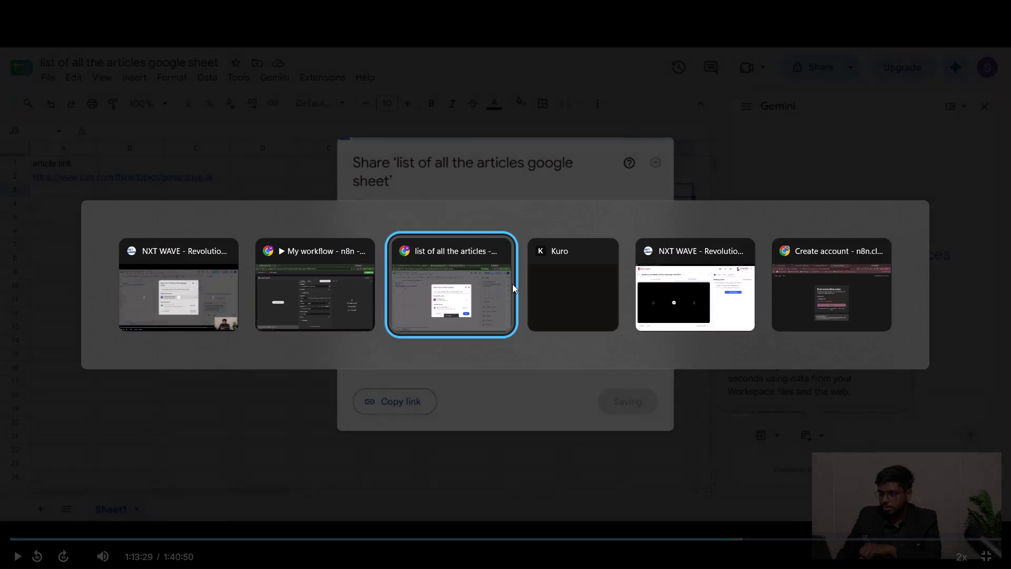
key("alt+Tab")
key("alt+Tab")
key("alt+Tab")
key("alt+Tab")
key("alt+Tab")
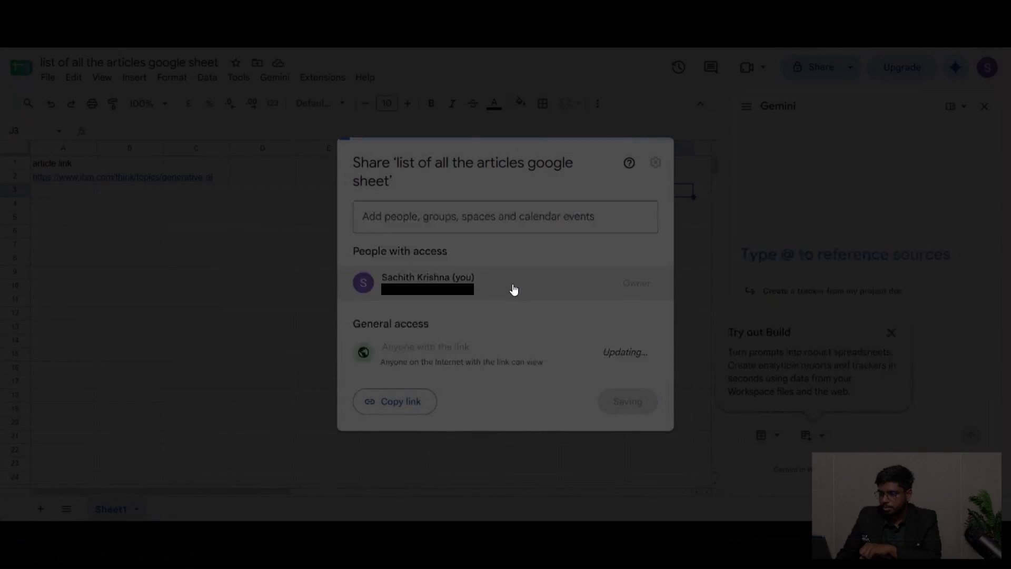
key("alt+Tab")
Watch and replay the lecture part on choosing the sheet and testing the Google Sheets trigger, pausing after the test.
key("space")
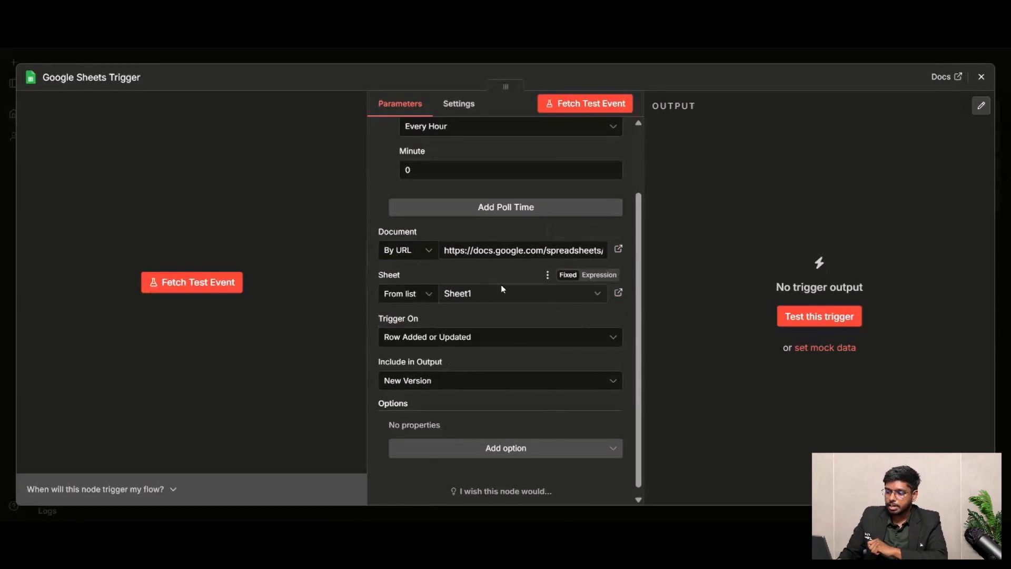
key("space")
key("alt+Tab")
key("alt+Tab")
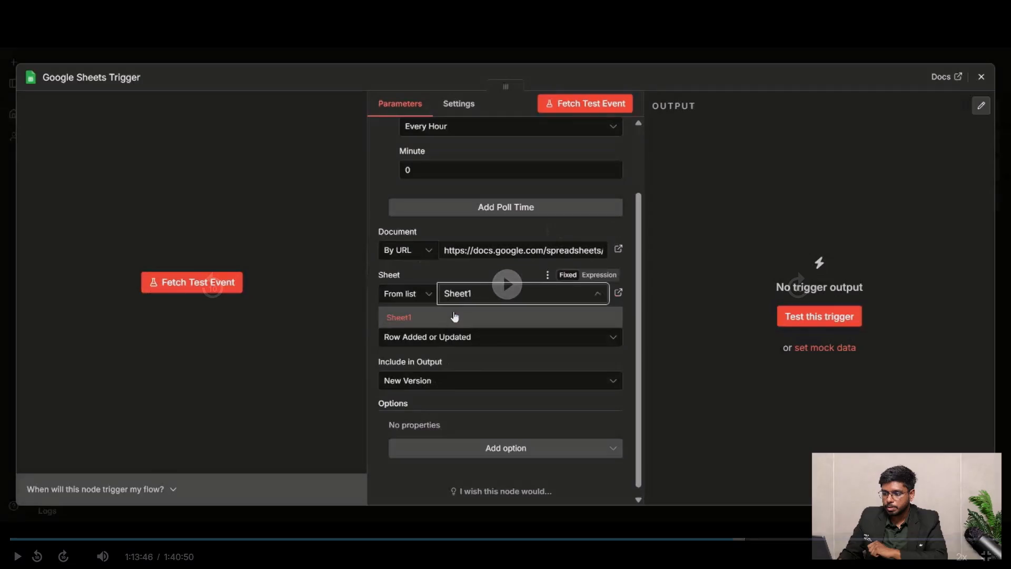
key("space")
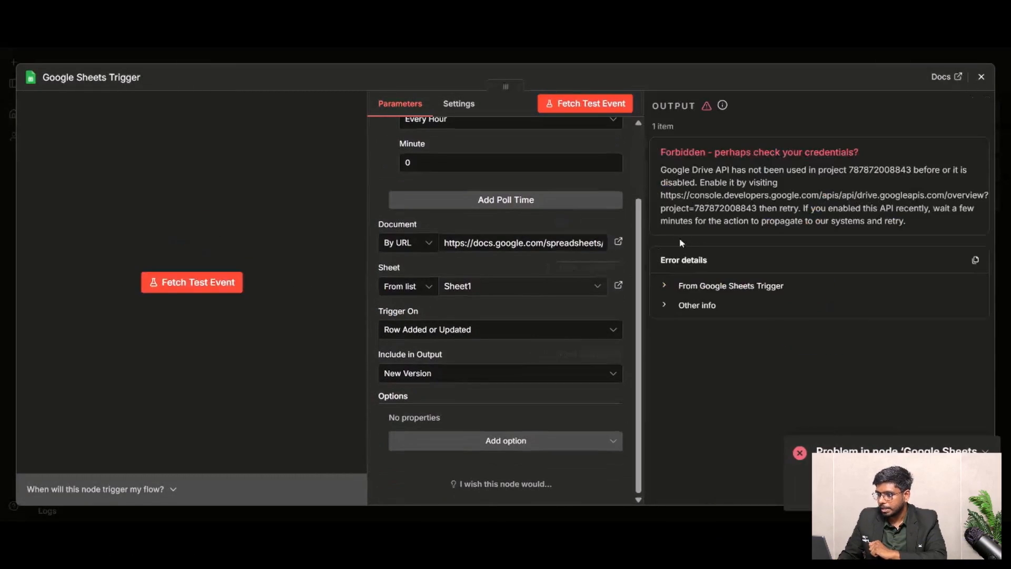
key("Left")
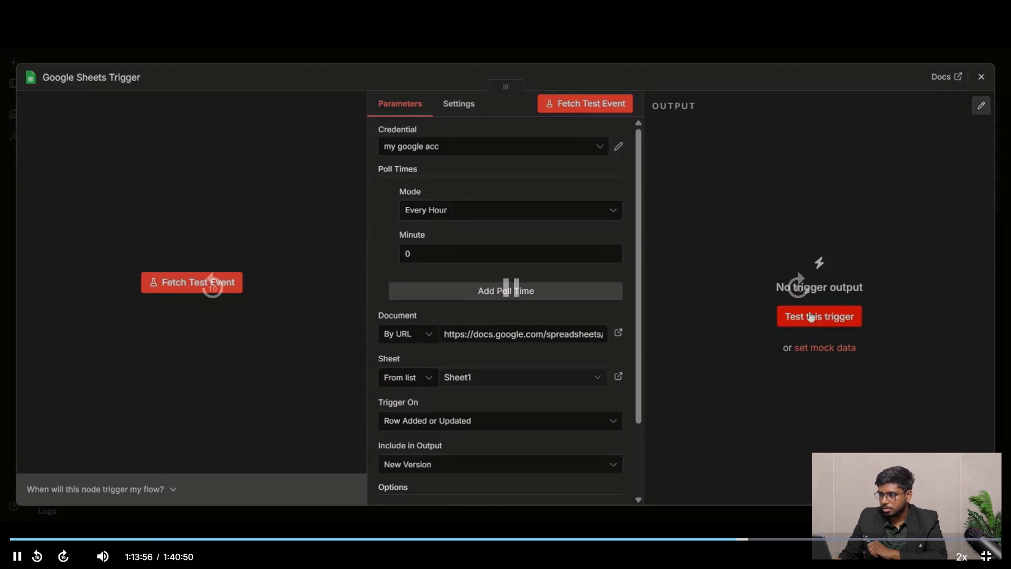
key("Left")
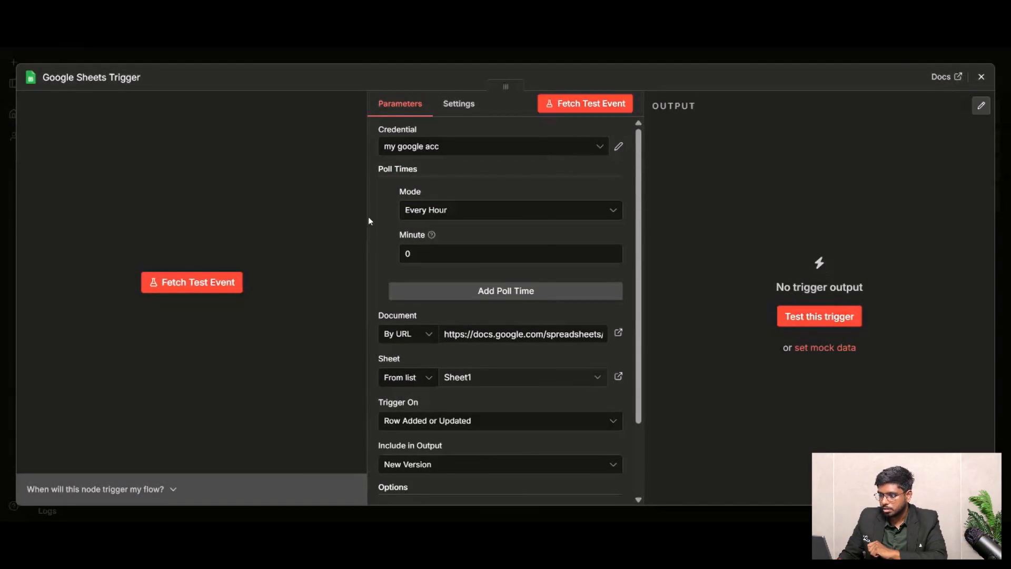
key("space")
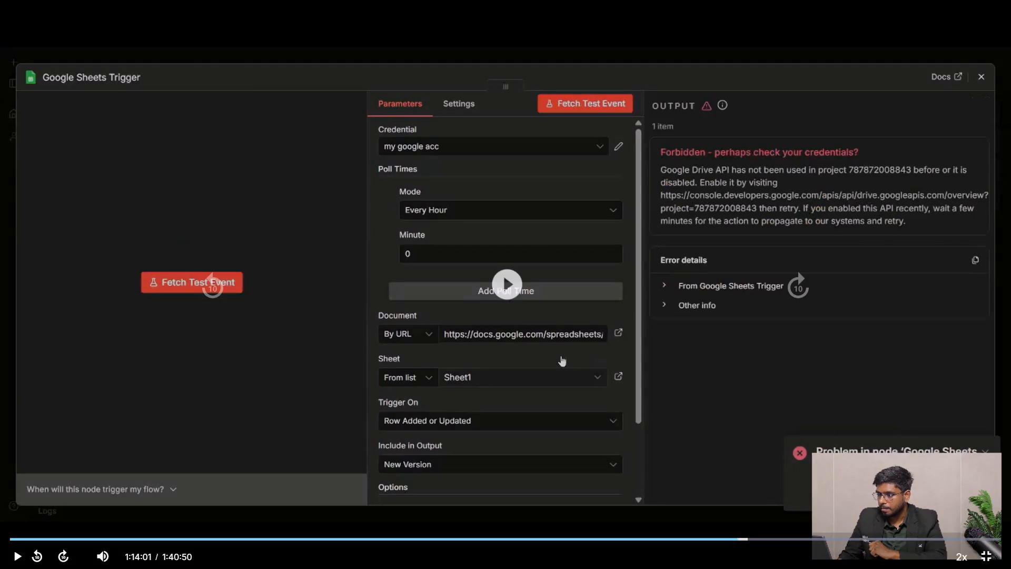
Switch to the n8n workflow and test the "Listing the articles" Google Sheets trigger.
key("alt+Tab")
left_click(821, 364)
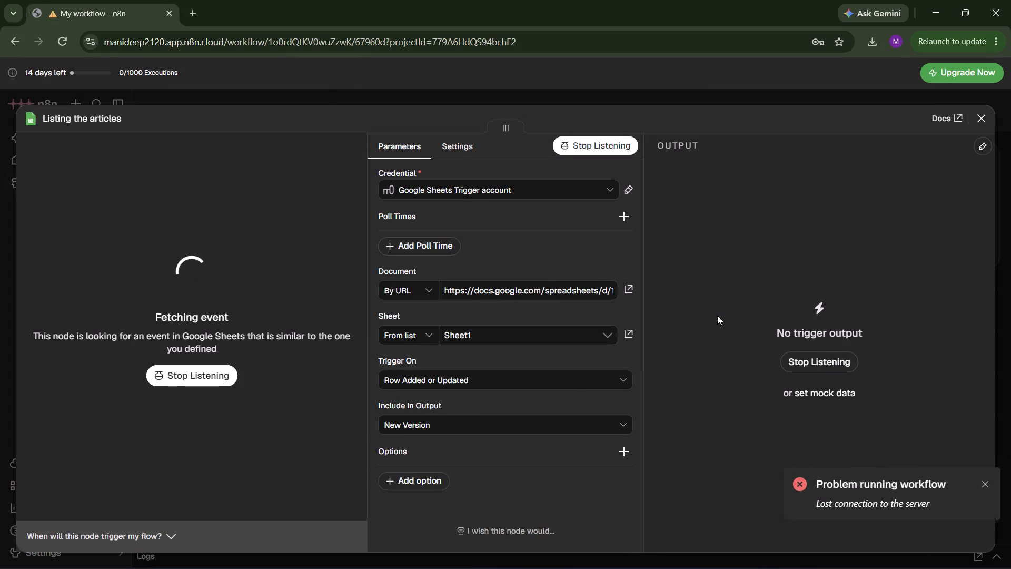
Watch the lecture's explanation of the Google Drive API error up to opening APIs and services in Google Cloud, checking the n8n test meanwhile.
key("alt+Tab")
key("space")
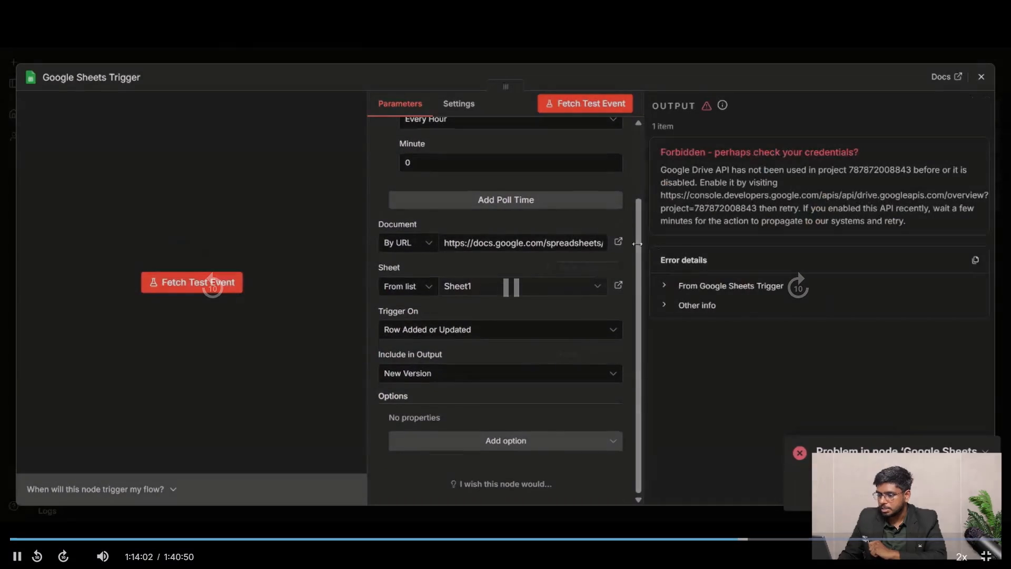
key("alt+Tab")
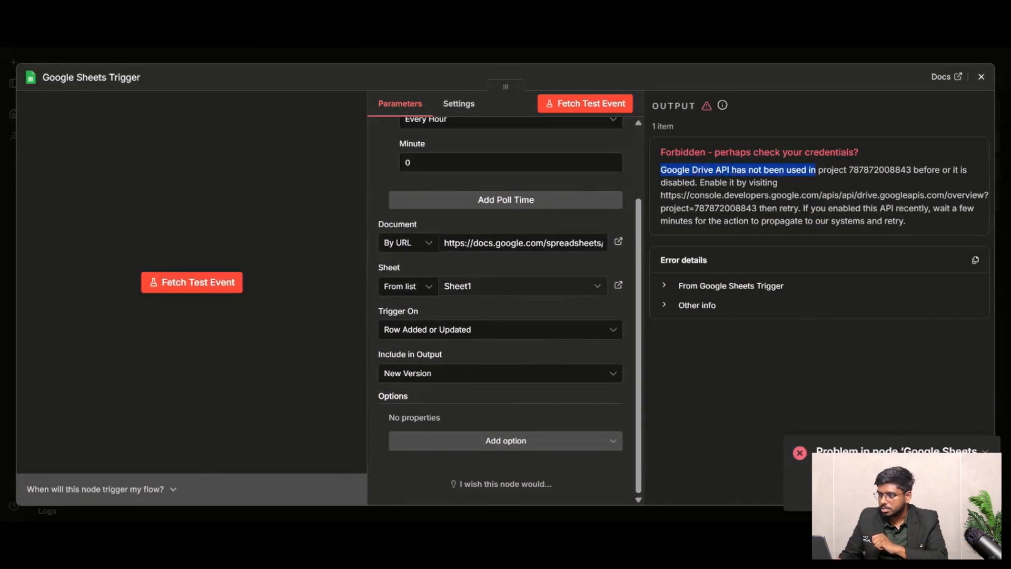
key("alt+Tab")
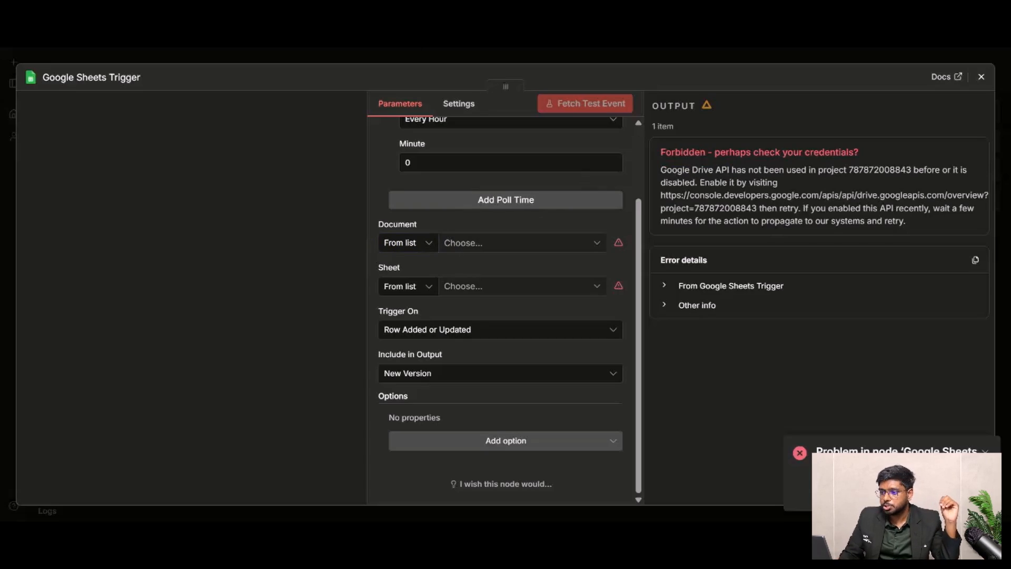
key("alt+Tab")
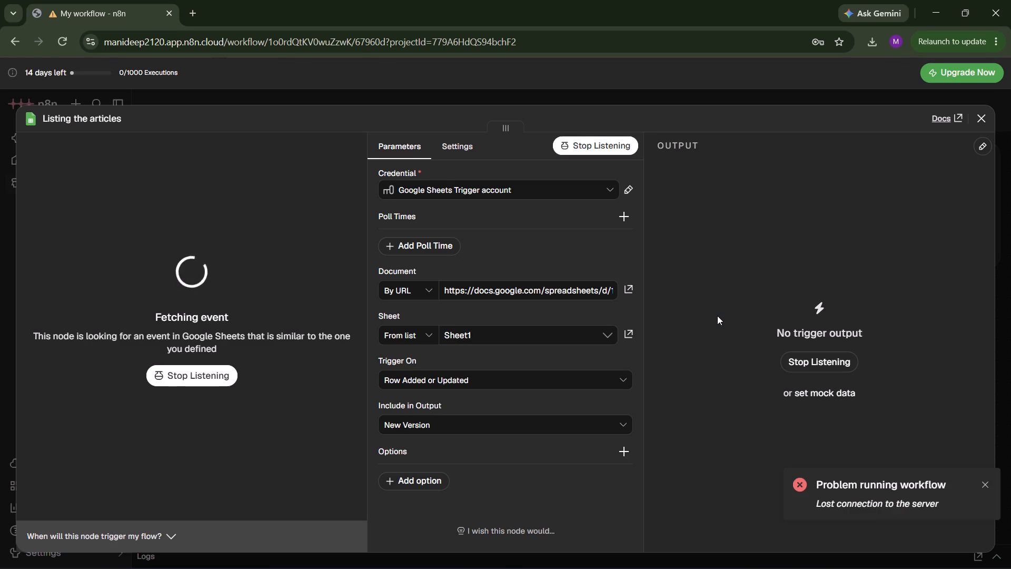
scroll(659, 302, "down", 2)
key("alt+Tab")
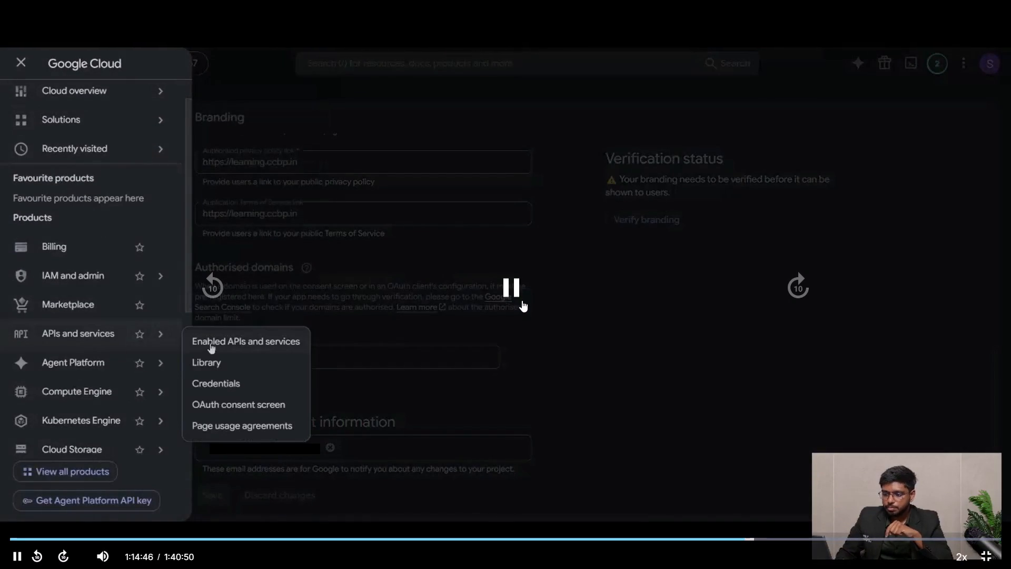
key("space")
Switch to the Google Cloud console and open APIs & Services for the "N8N first socialmedia" project.
key("alt+Tab")
key("alt+Tab")
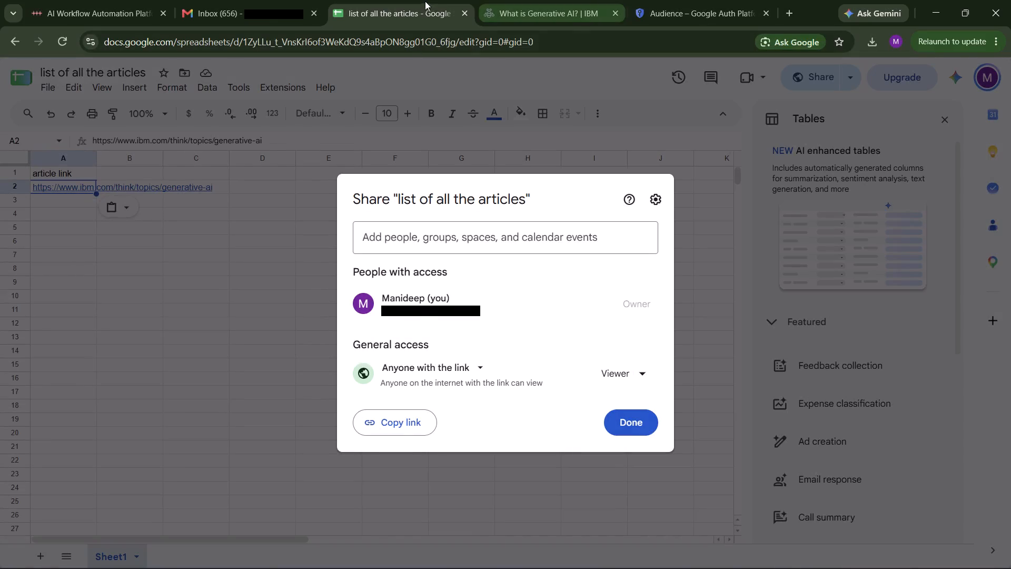
left_click(668, 0)
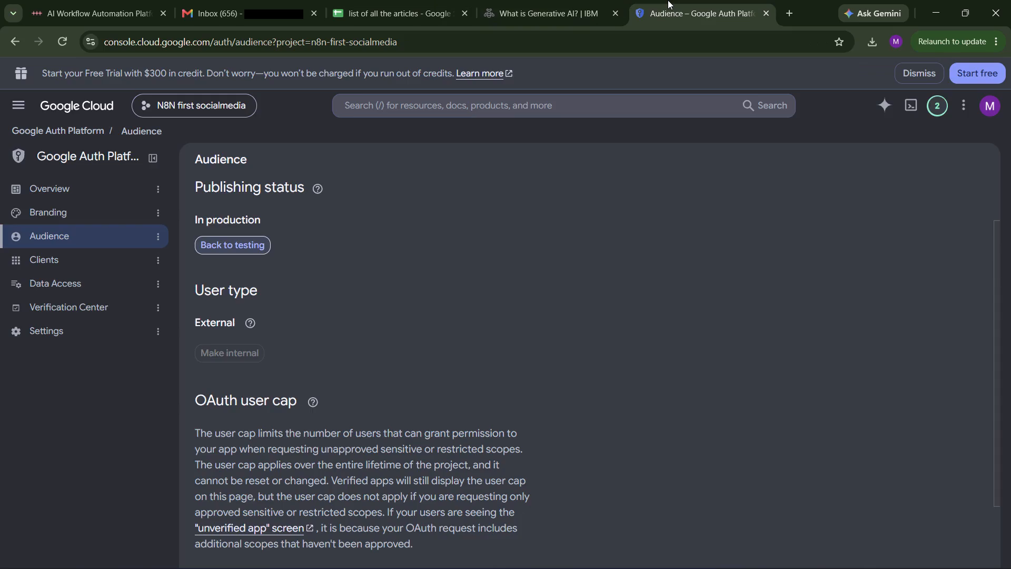
left_click(562, 0)
left_click(667, 0)
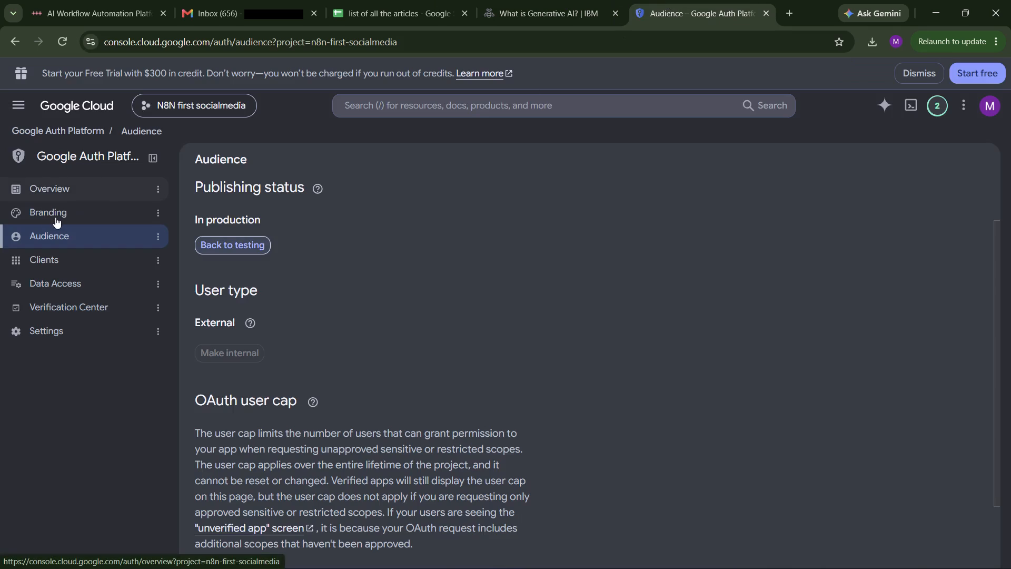
left_click(67, 108)
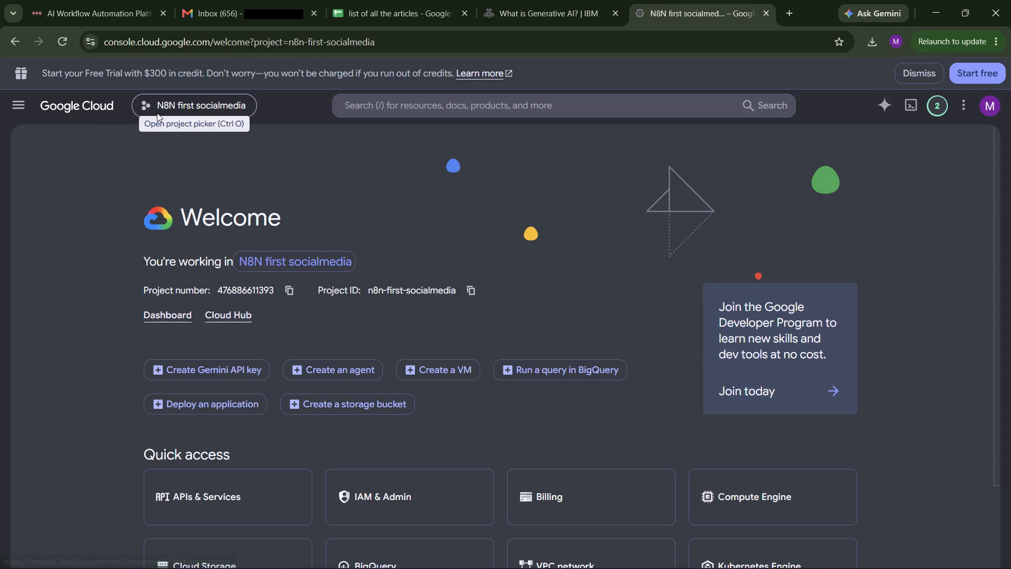
scroll(258, 332, "down", 1)
left_click(206, 409)
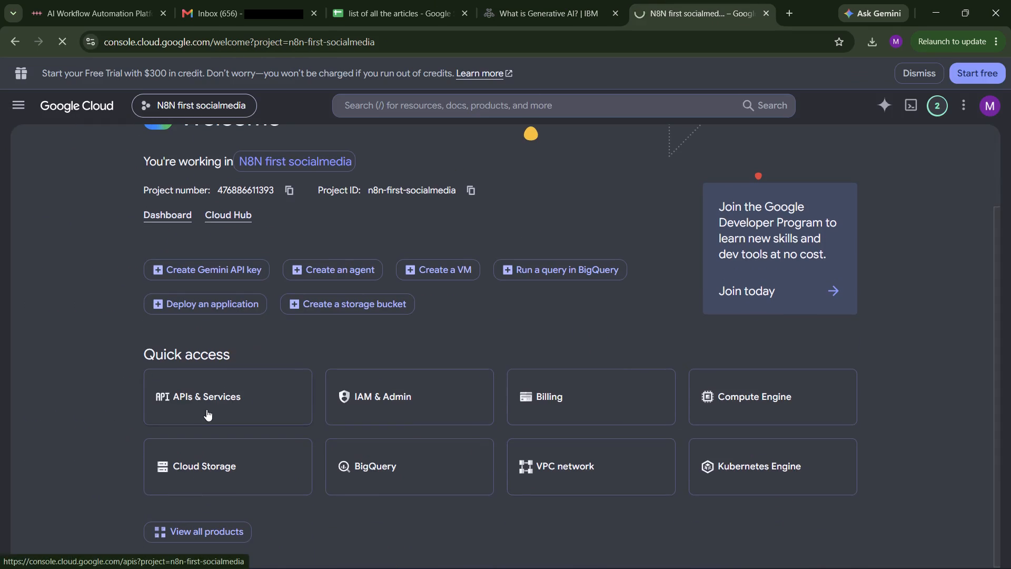
Open the API Library for the "N8N first socialmedia" project, playing the lecture briefly while it loads.
left_click(47, 152)
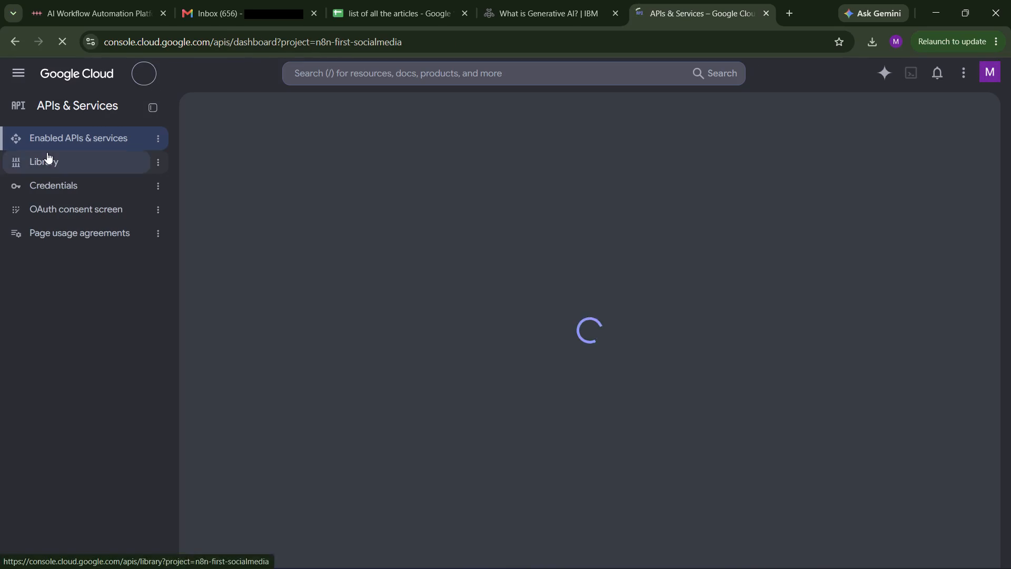
key("alt+Tab")
key("space")
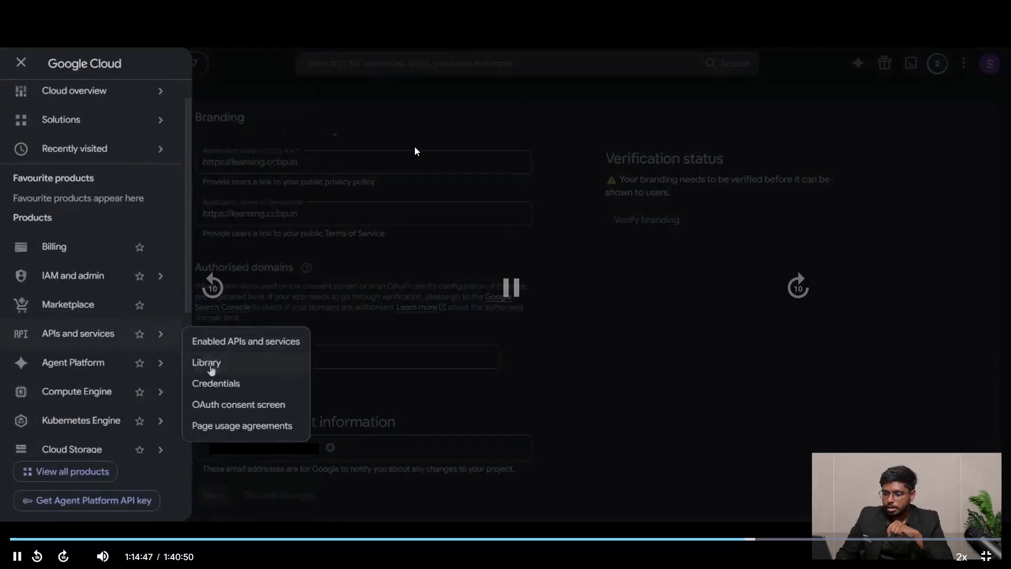
key("alt+Tab")
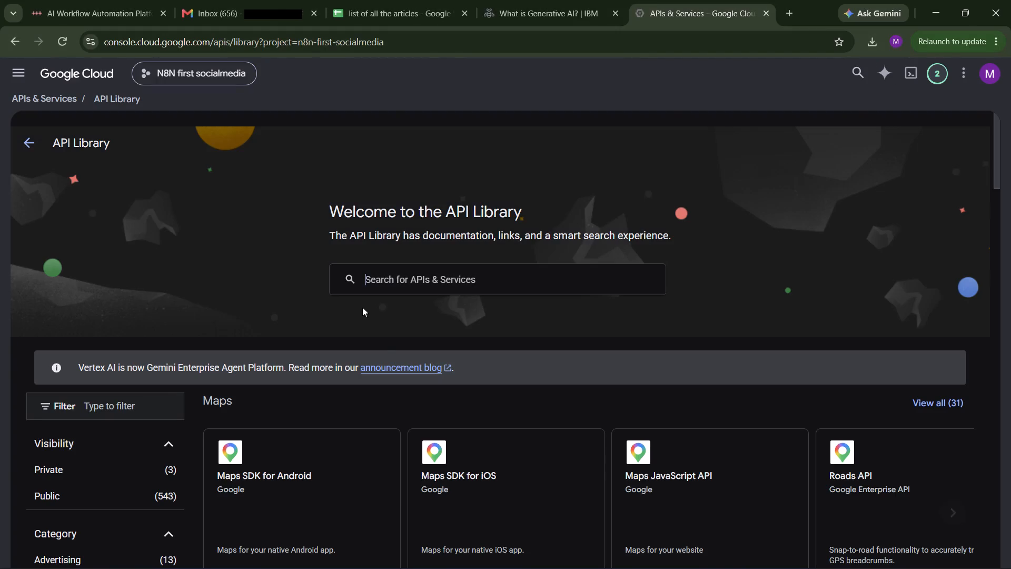
Search the API Library for "drive" and enable the Google Drive API.
scroll(399, 359, "down", 1)
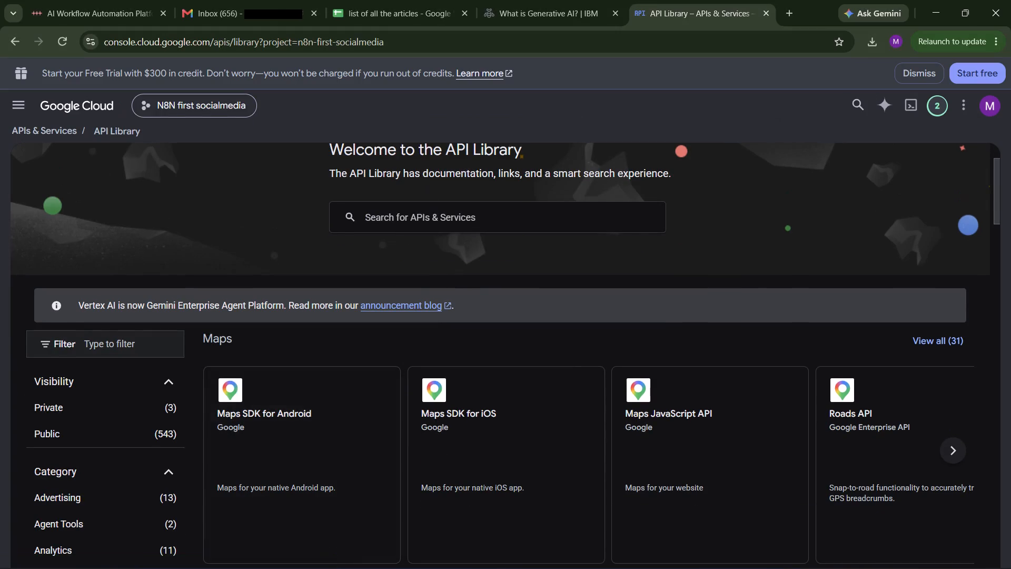
left_click(385, 220)
type("dirve")
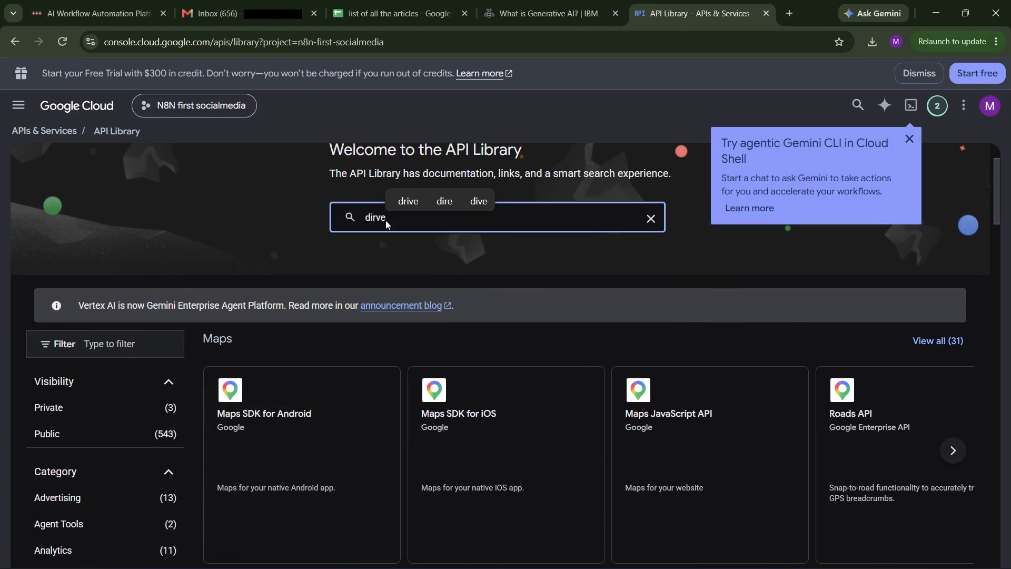
key("BackSpace")
key("BackSpace")
key("BackSpace")
key("BackSpace")
type("rive")
key("Return")
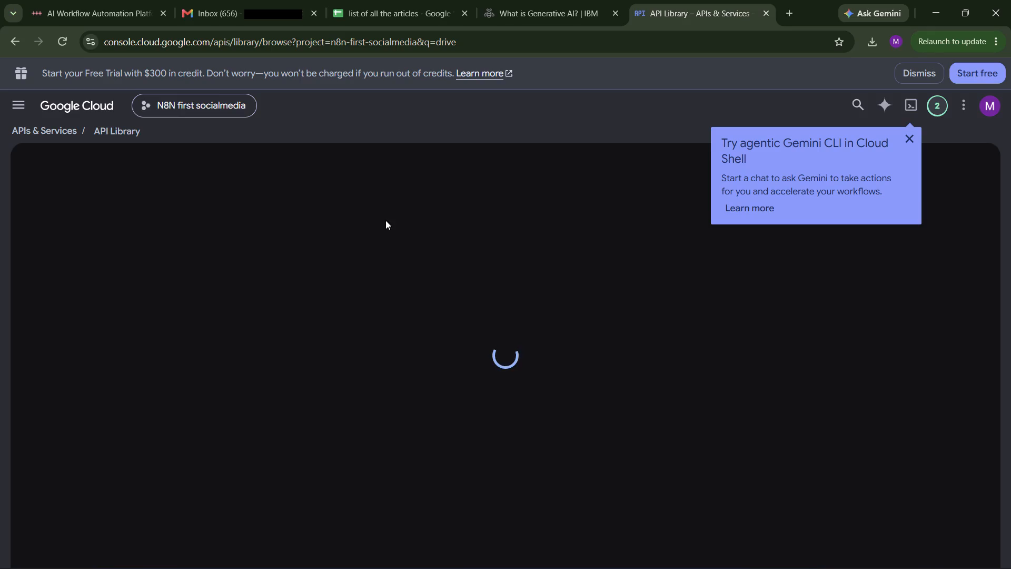
scroll(296, 369, "down", 1)
left_click(296, 369)
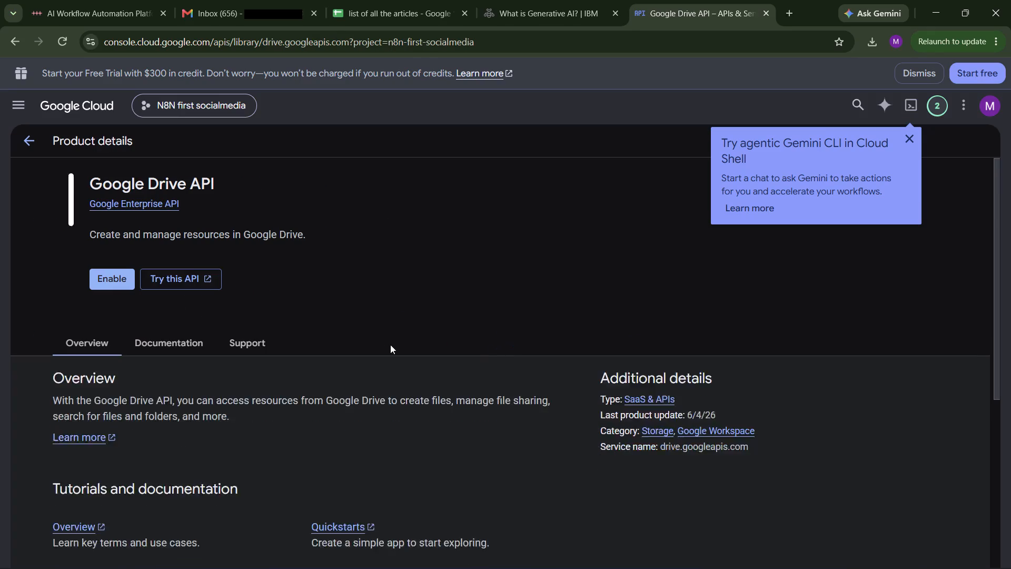
left_click(163, 286)
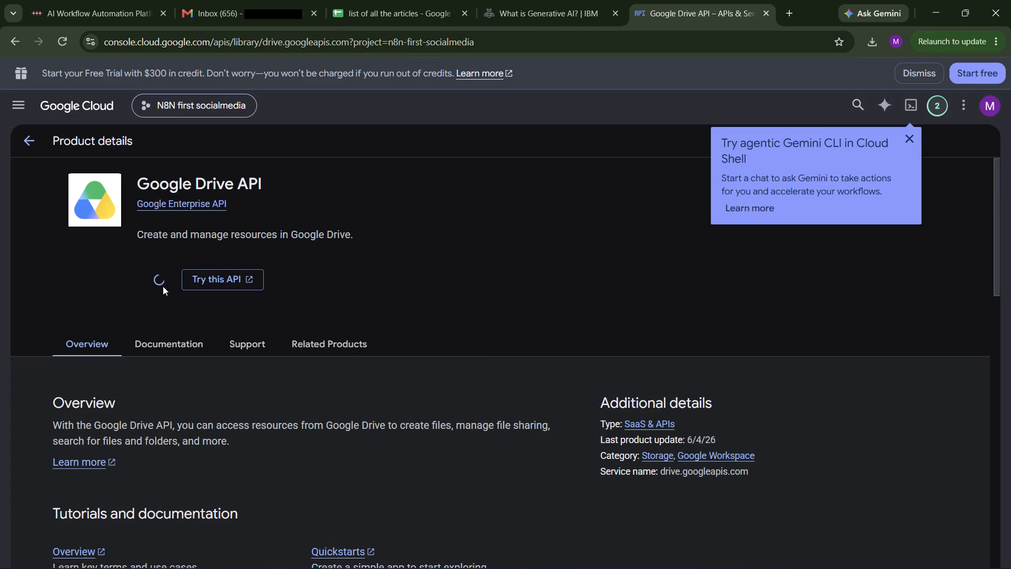
Switch to the lecture, watch the part on the spreadsheet list for the Google Sheets trigger, and pause it.
key("alt+Tab")
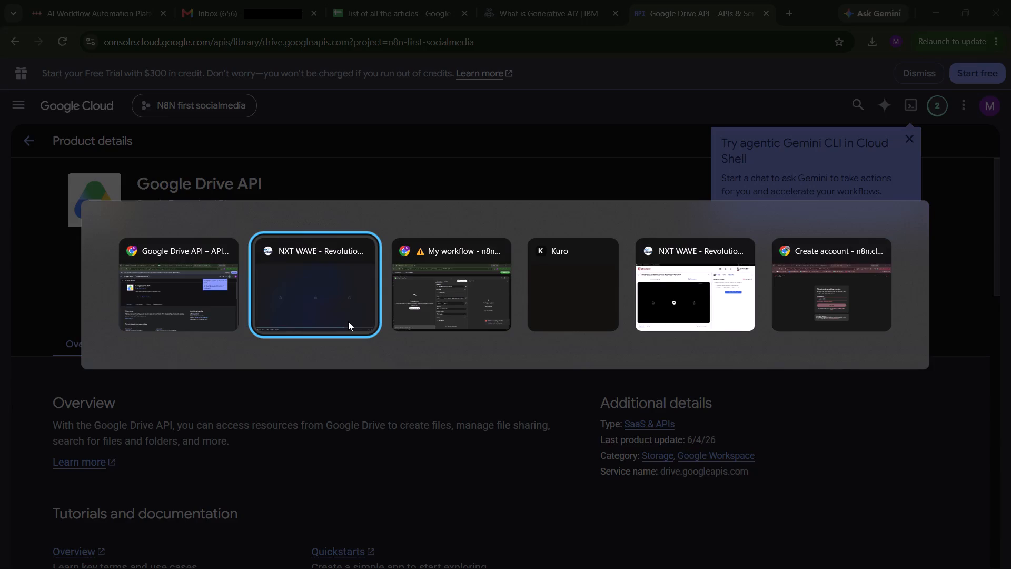
left_click(318, 297)
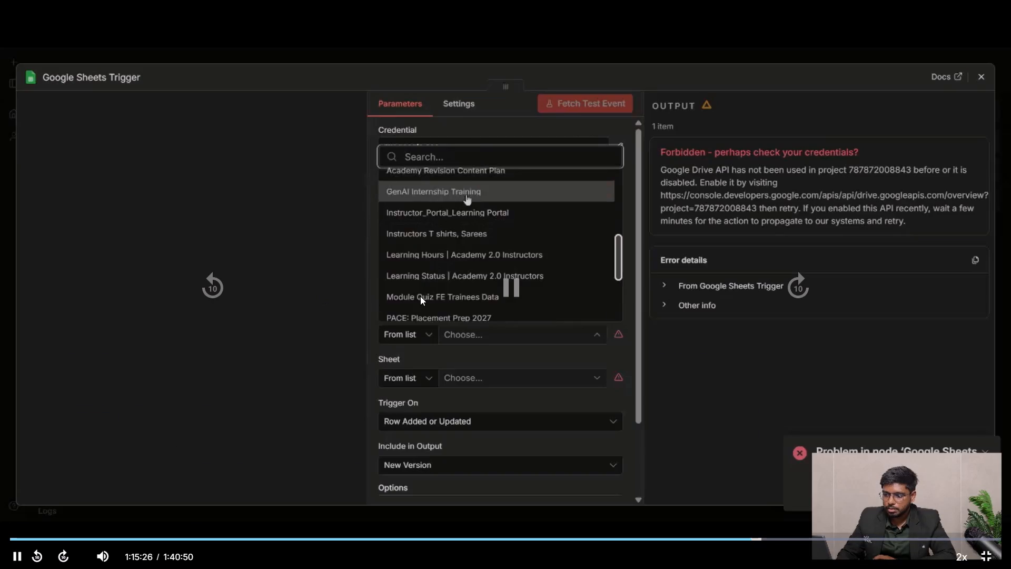
key("space")
Switch to the n8n workflow and look through the document, sheet and credential choices of the "Listing the articles" trigger.
key("alt+Tab")
key("alt+Tab")
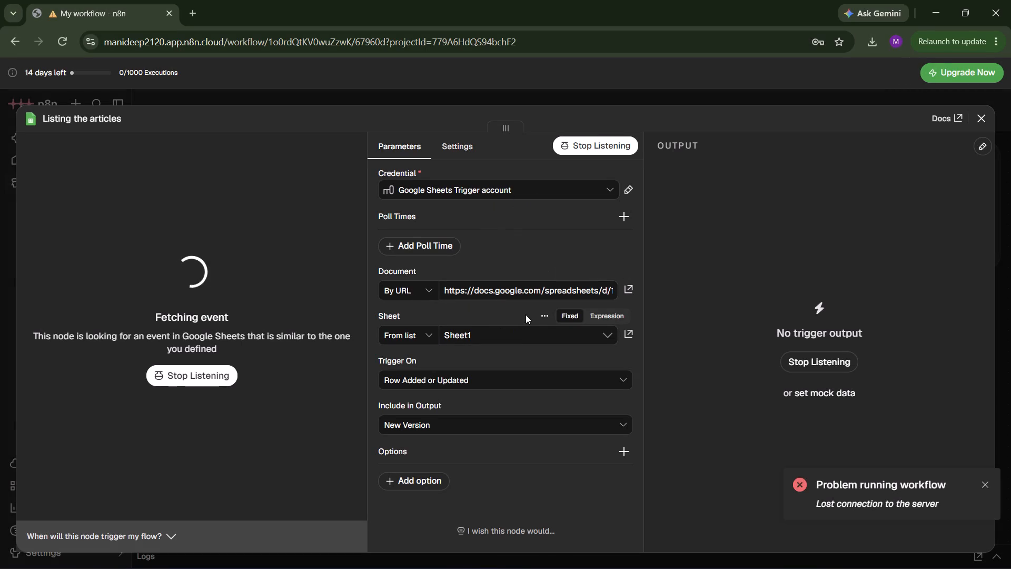
left_click(430, 287)
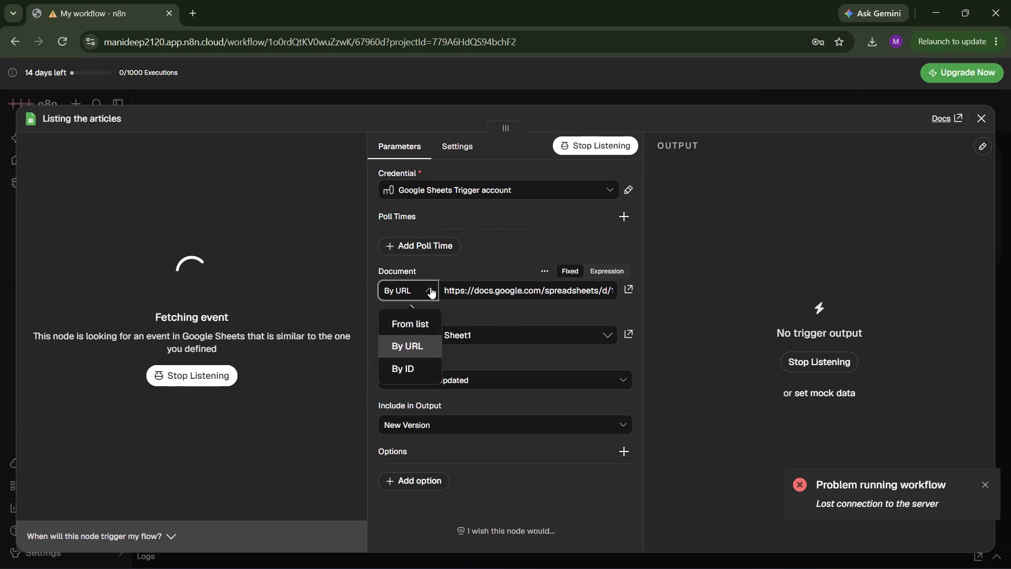
scroll(414, 365, "down", 1)
left_click(529, 340)
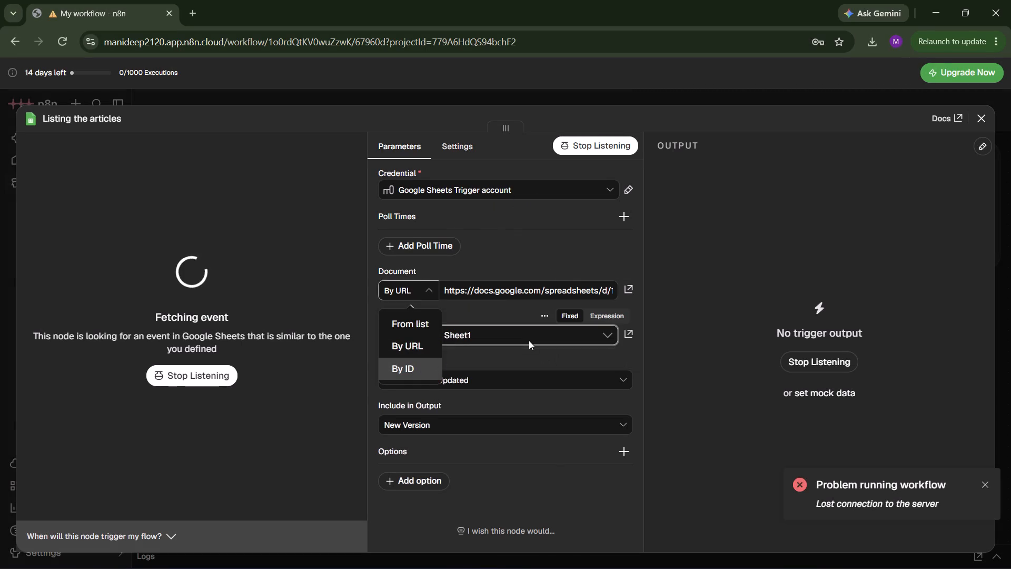
left_click(421, 335)
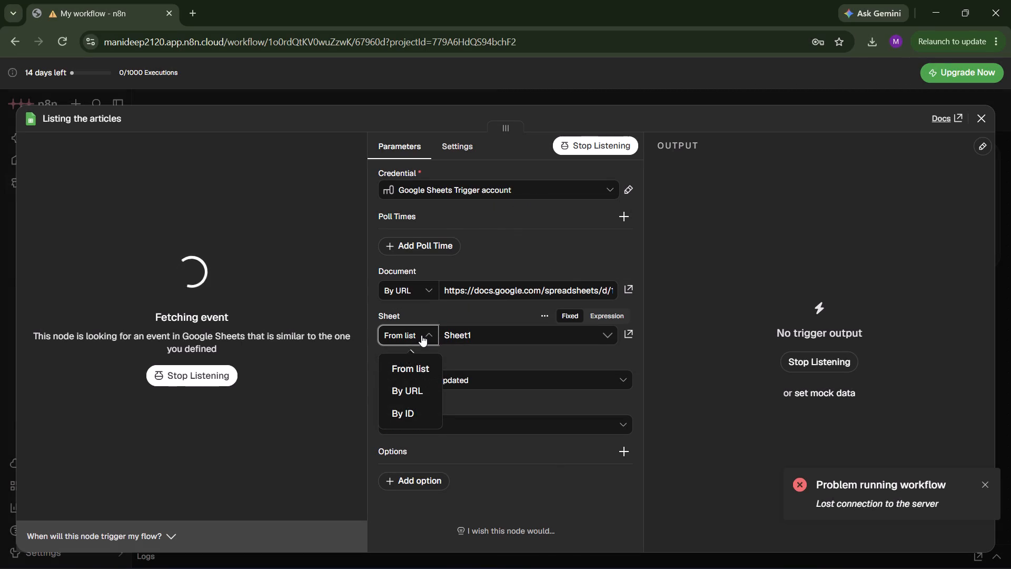
left_click(421, 335)
left_click(599, 189)
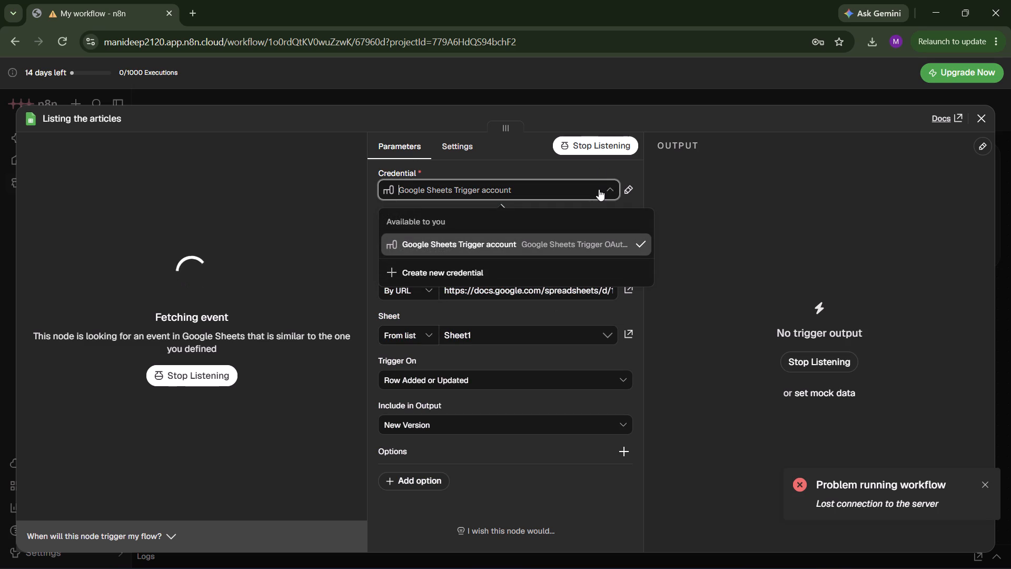
left_click(521, 247)
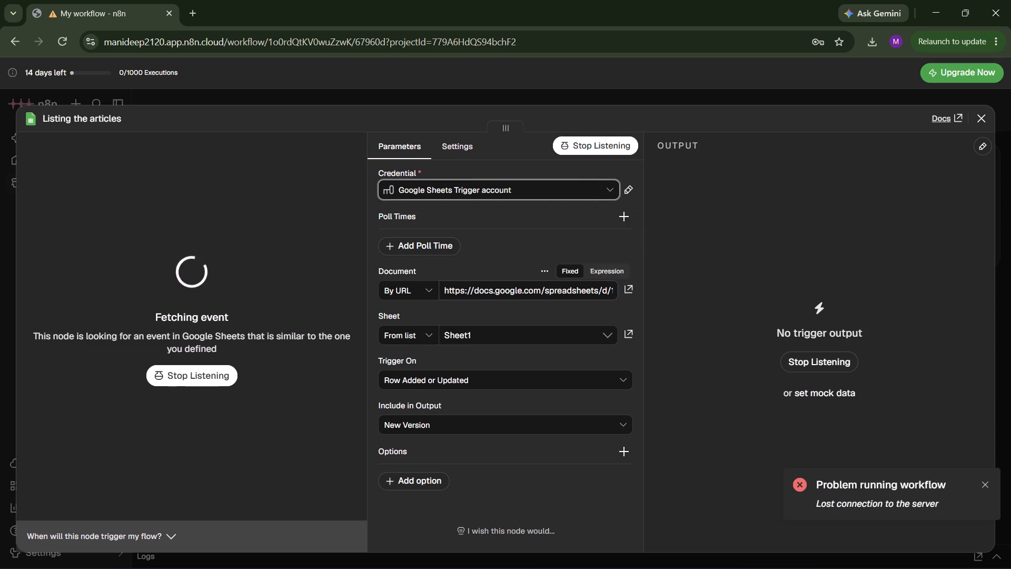
Replay the lecture part on choosing the trigger's document from a list, checking the Google Drive API page meanwhile, and pause it.
key("alt+Tab")
key("space")
key("Left")
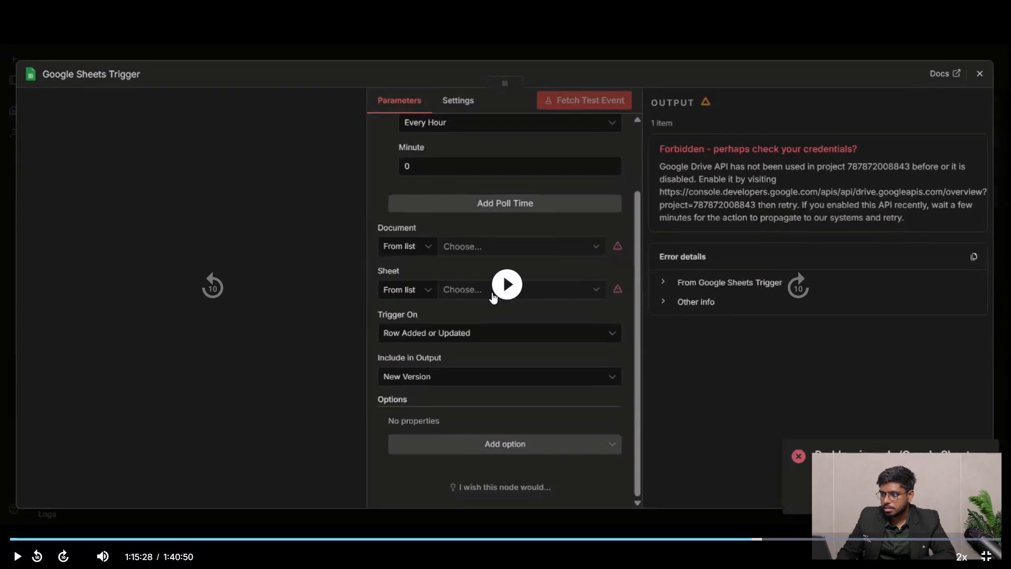
key("Left")
key("space")
key("alt+Tab")
key("alt+Tab")
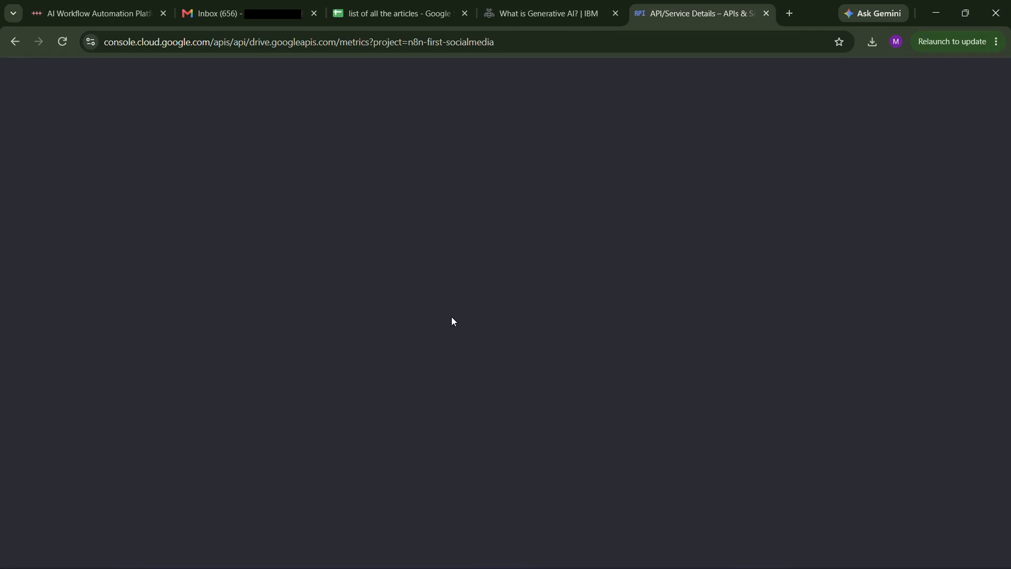
key("alt+Tab")
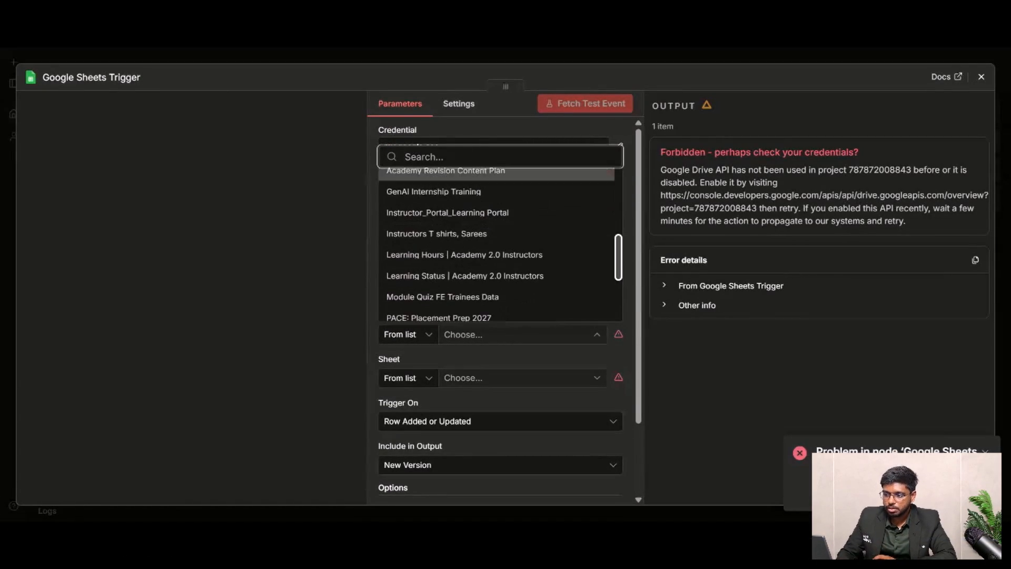
key("space")
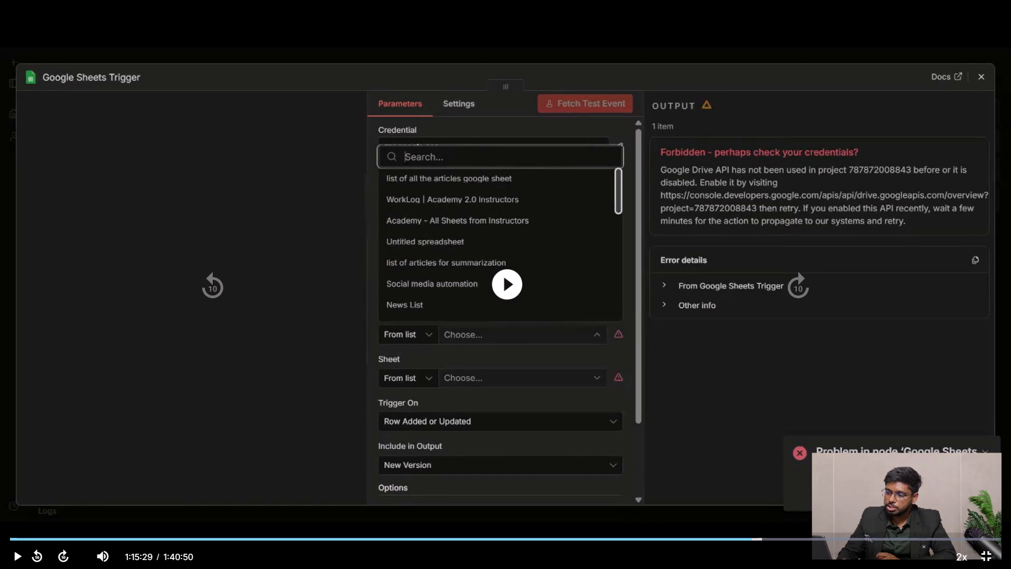
Switch to the n8n workflow, clear and paste the spreadsheet URL again in the trigger's document setting, and check its sheet choices.
key("alt+Tab")
key("alt+Tab")
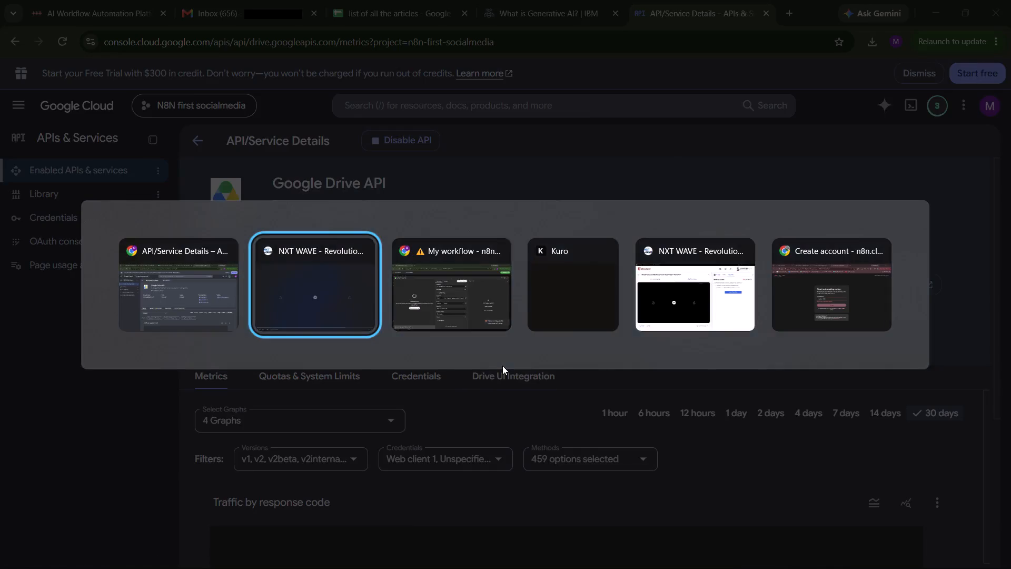
key("alt+Tab")
left_click(509, 306)
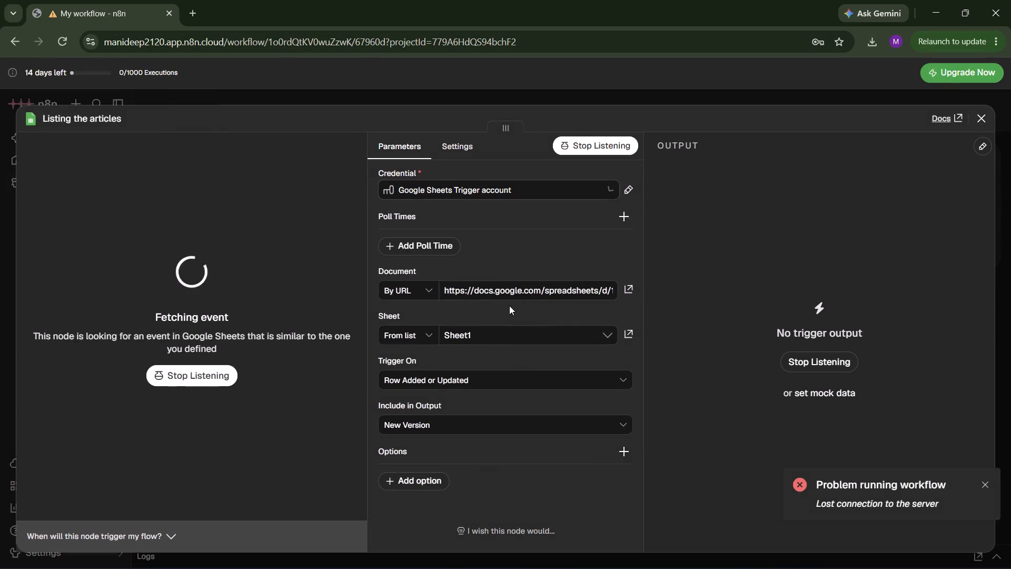
left_click(588, 292)
key("ctrl+a")
key("BackSpace")
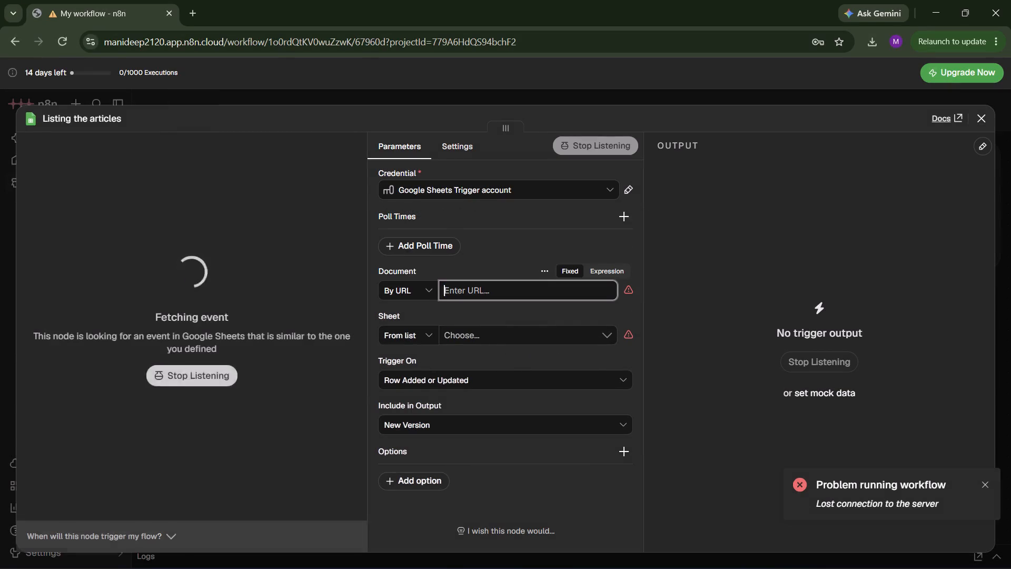
left_click(495, 296)
left_click(499, 342)
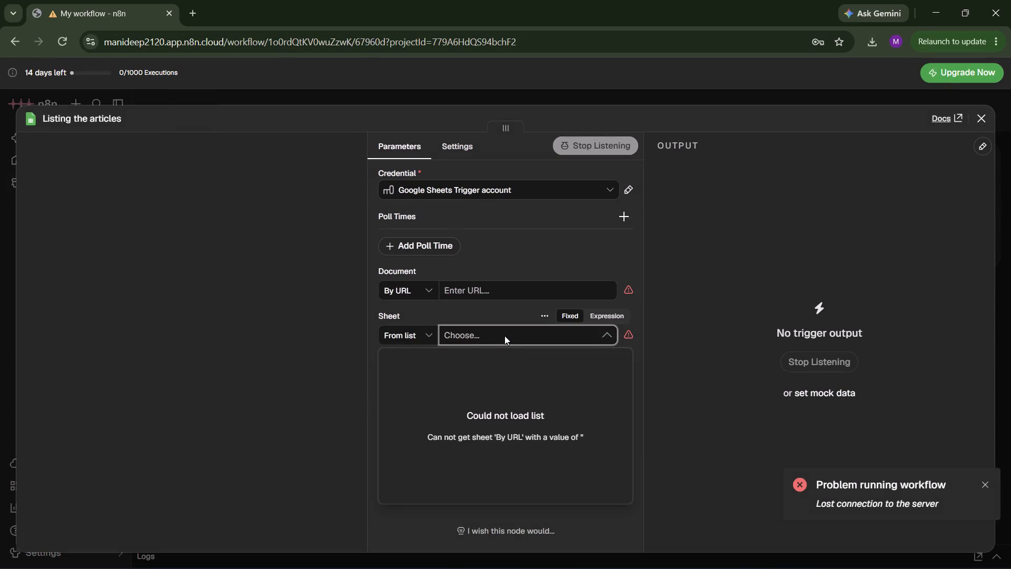
left_click(473, 287)
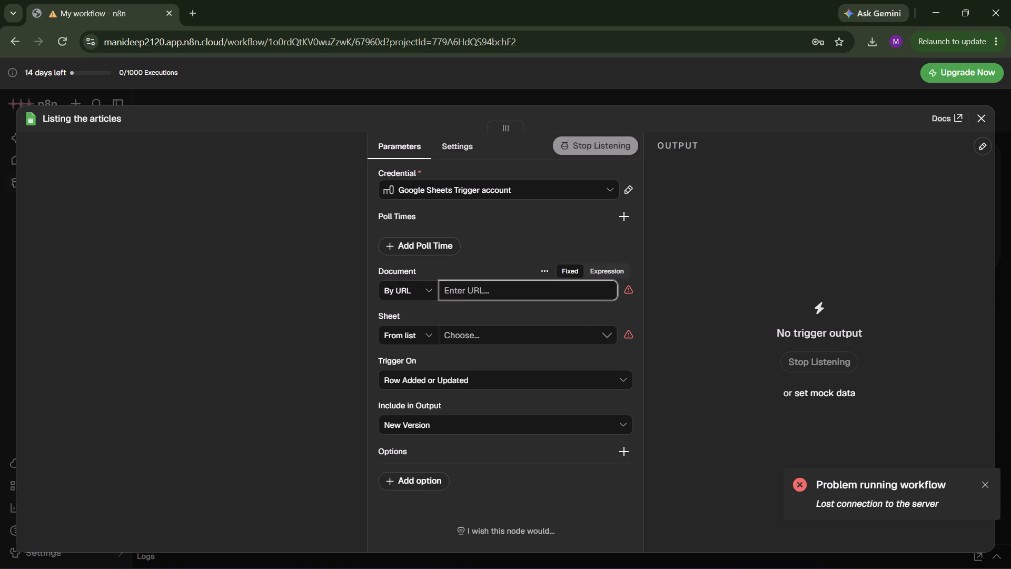
key("ctrl+v")
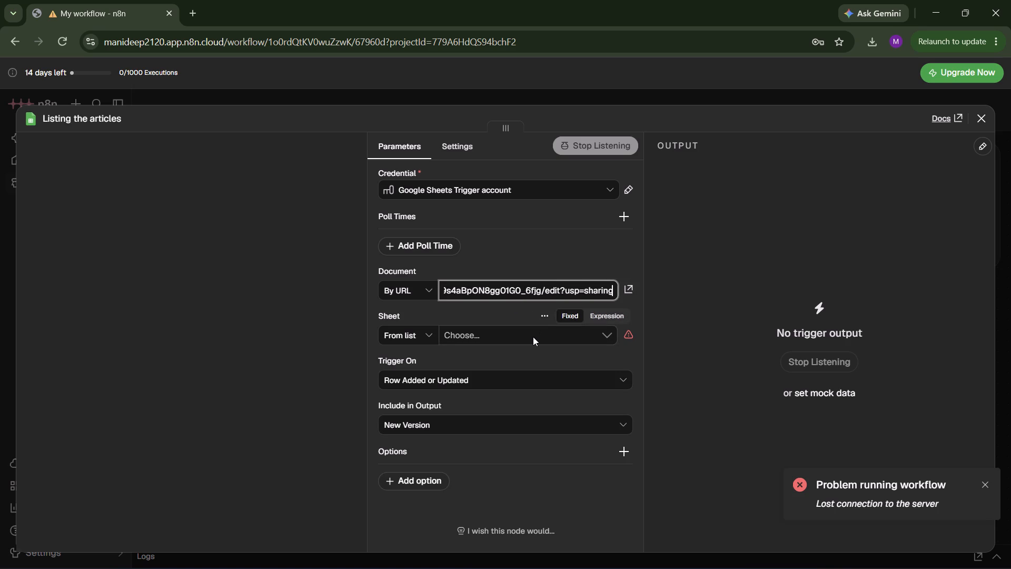
left_click(533, 337)
left_click(533, 337)
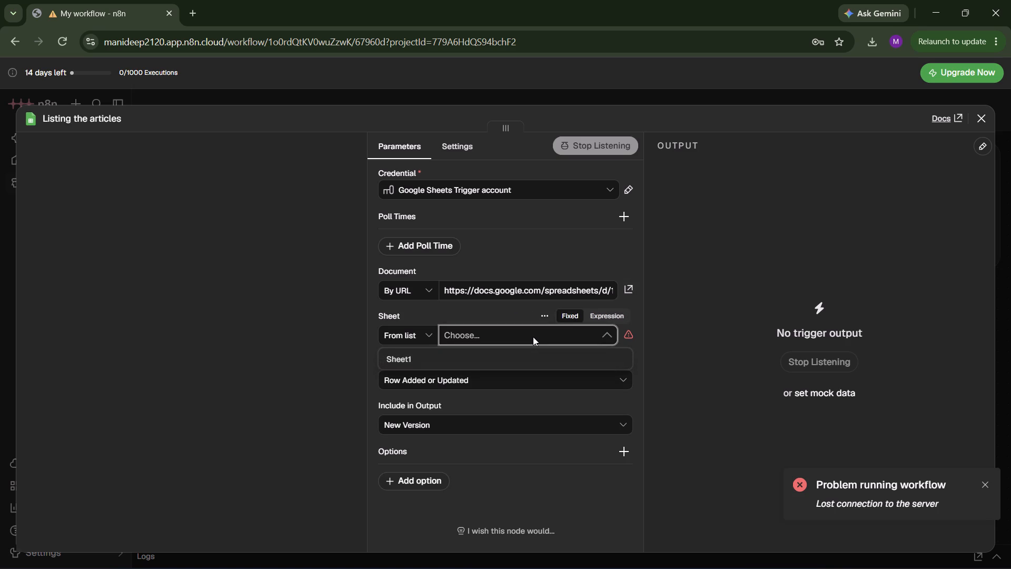
left_click(428, 338)
left_click(428, 338)
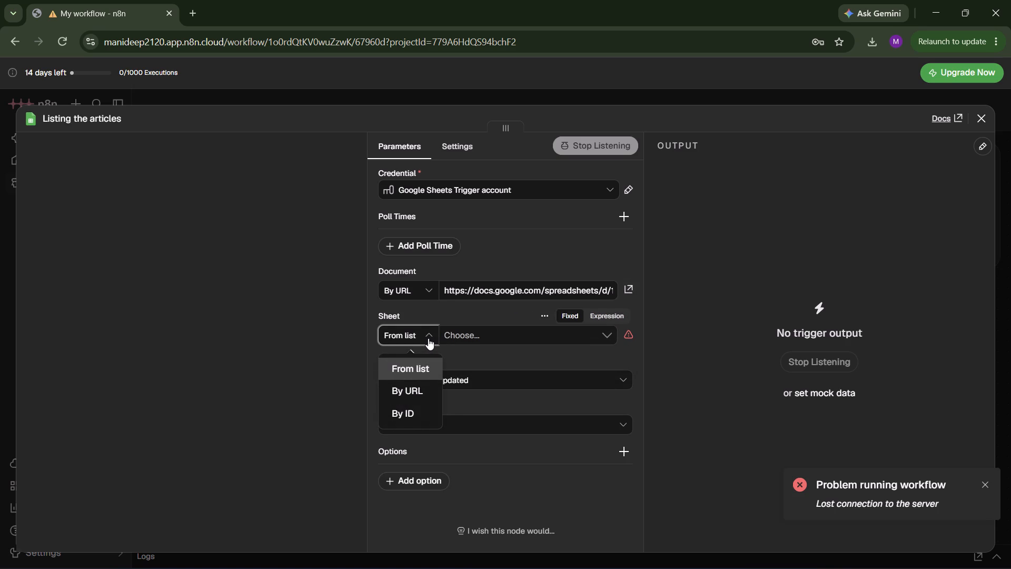
Set the trigger's document selection to "From list" and open the list of spreadsheets.
left_click(430, 291)
left_click(428, 326)
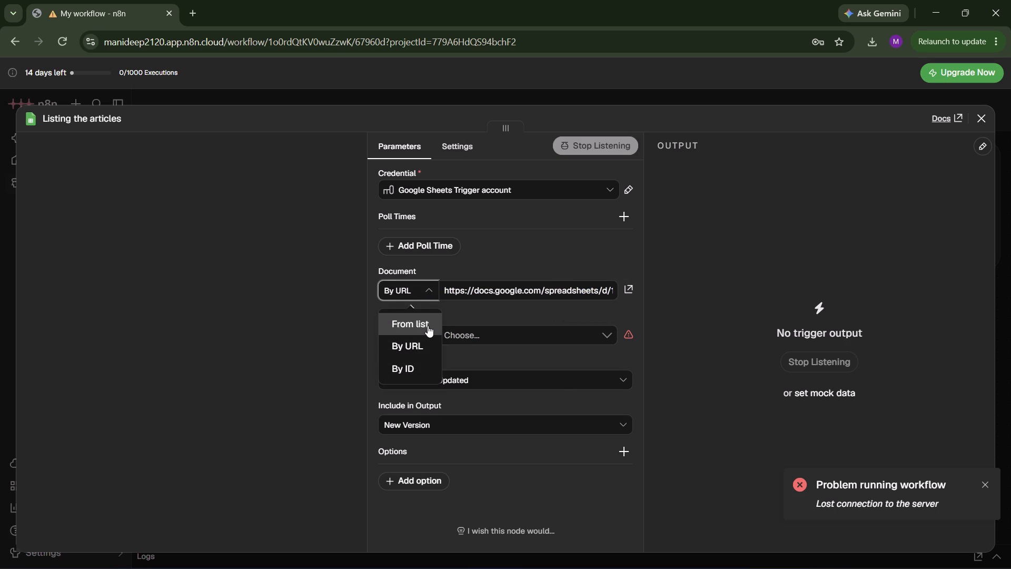
left_click(541, 287)
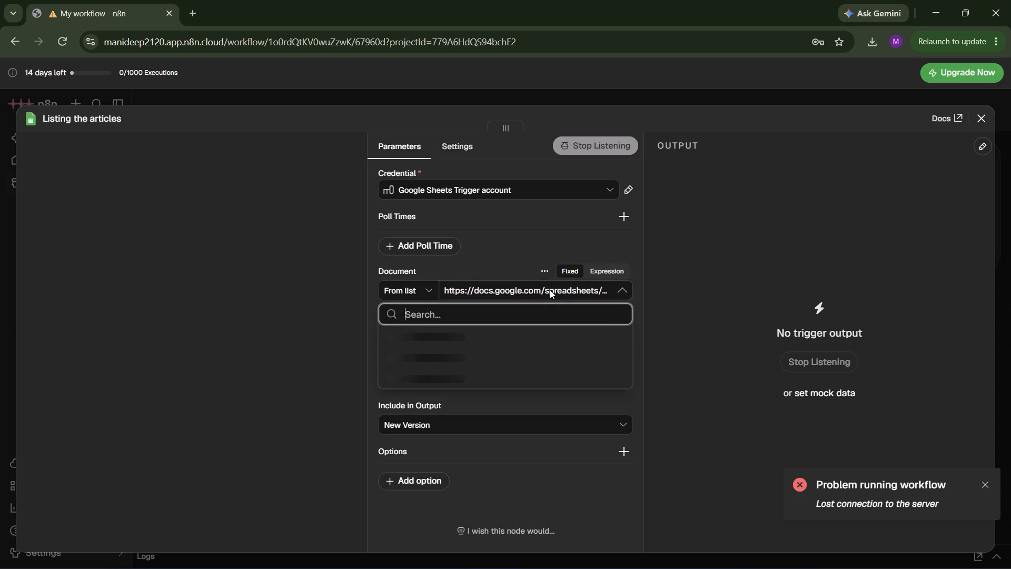
left_click(525, 292)
key("ctrl+a")
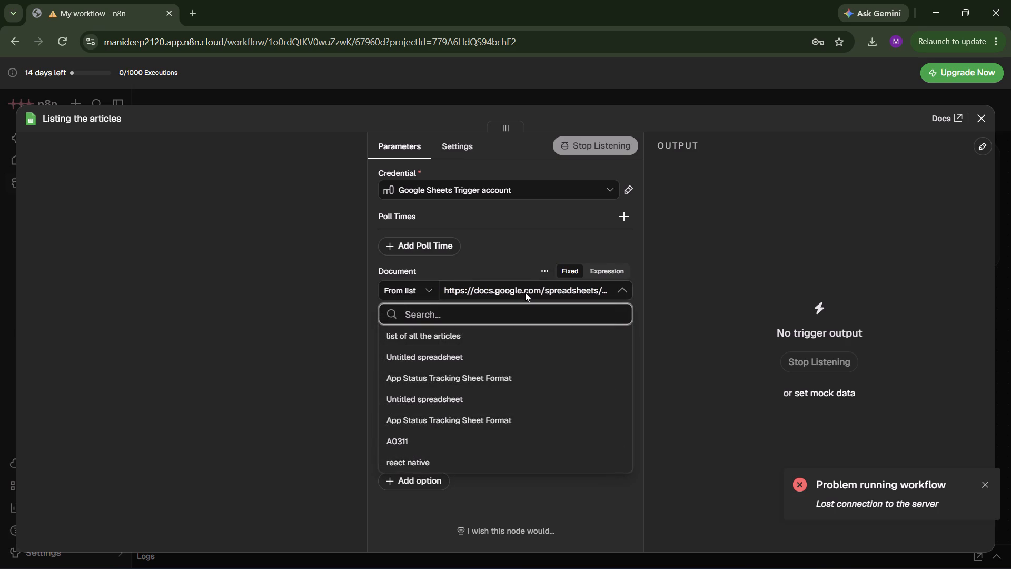
Switch to the lecture and watch the part on picking the trigger's document and sheet from their lists.
key("alt+Tab")
key("alt+Tab")
key("alt+Tab")
key("space")
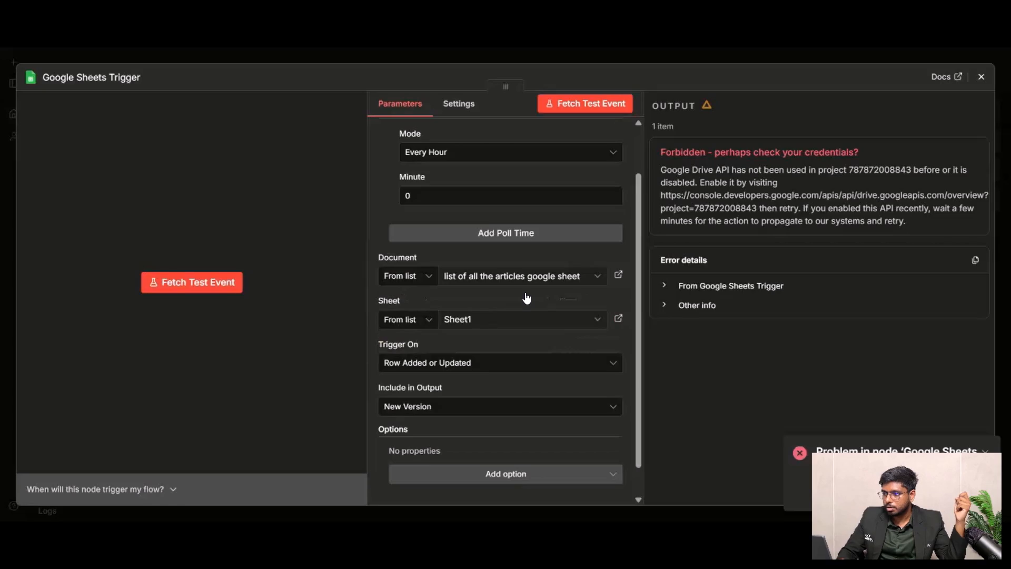
key("space")
key("alt+Tab")
key("alt+Tab")
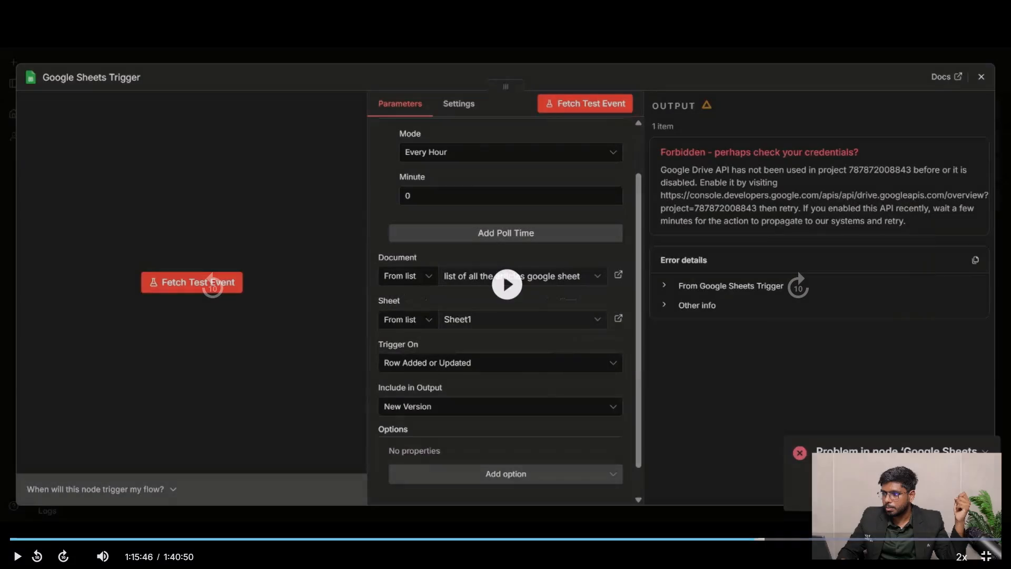
left_click(511, 283)
Switch to the n8n workflow and choose "list of all the articles" as the trigger's document and Sheet1 as its sheet.
key("alt+Tab")
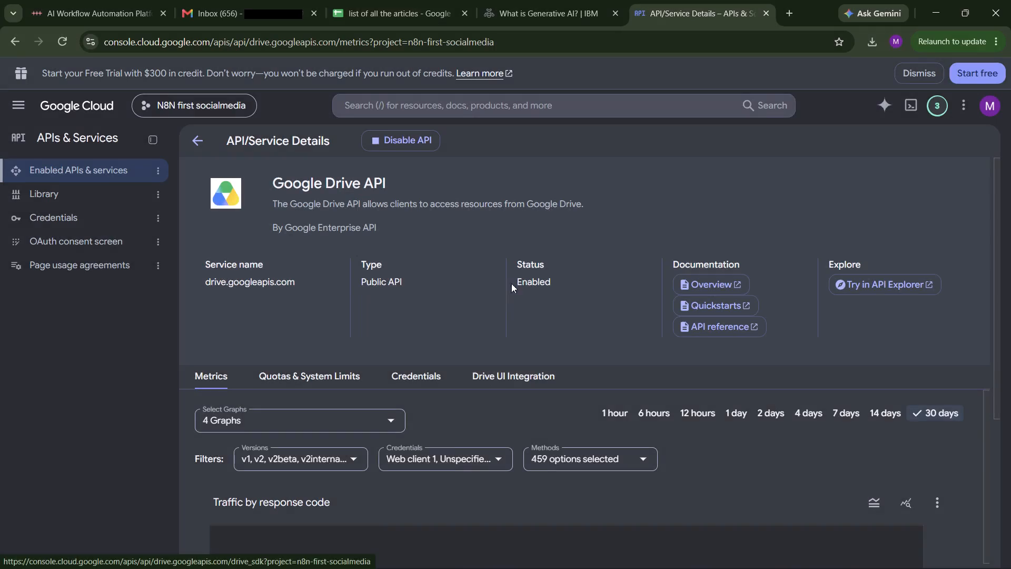
key("alt+Tab")
key("alt+Tab")
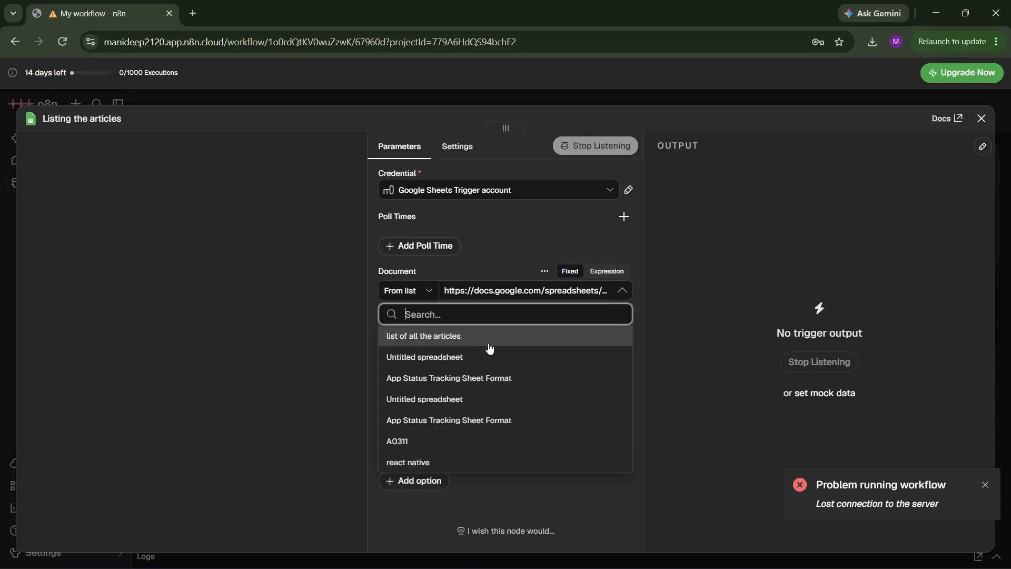
left_click(444, 337)
left_click(480, 329)
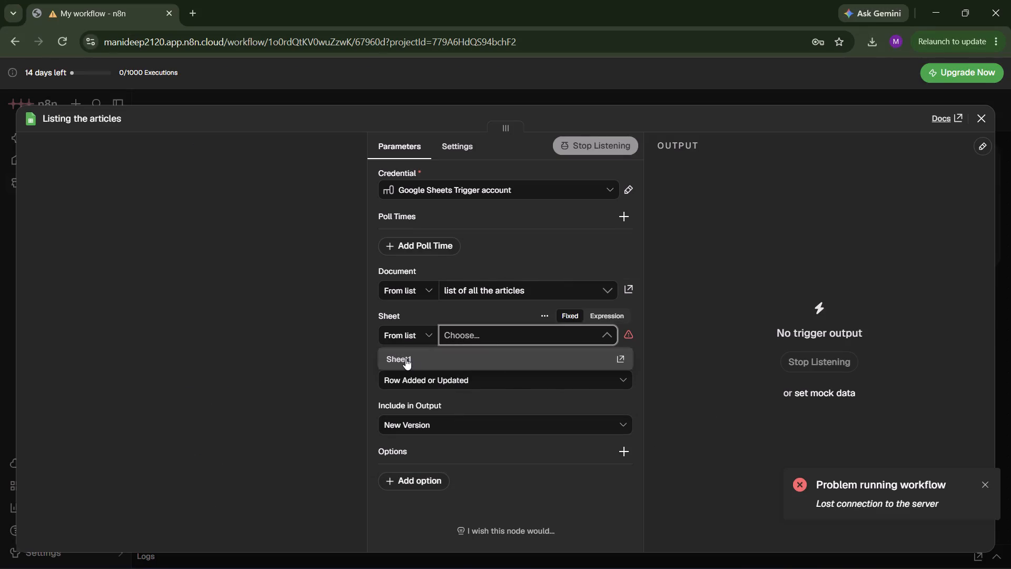
left_click(405, 358)
Return to the lecture and watch the part on fetching a test event for the Google Sheets trigger, replaying it from the spreadsheet view.
key("alt+Tab")
key("alt+Tab")
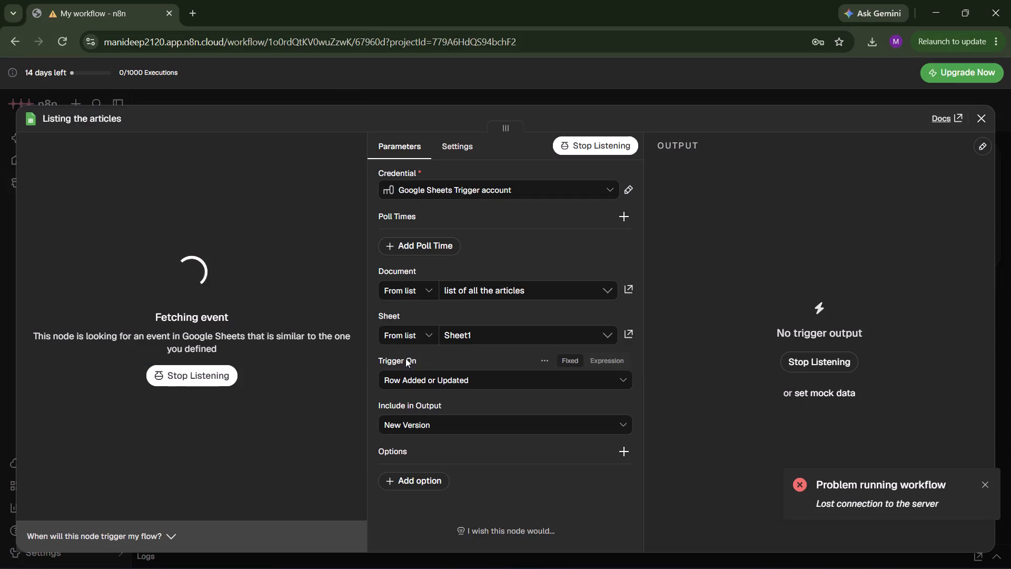
key("alt+Tab")
key("space")
key("alt+Tab")
key("alt+Tab")
key("alt+Tab")
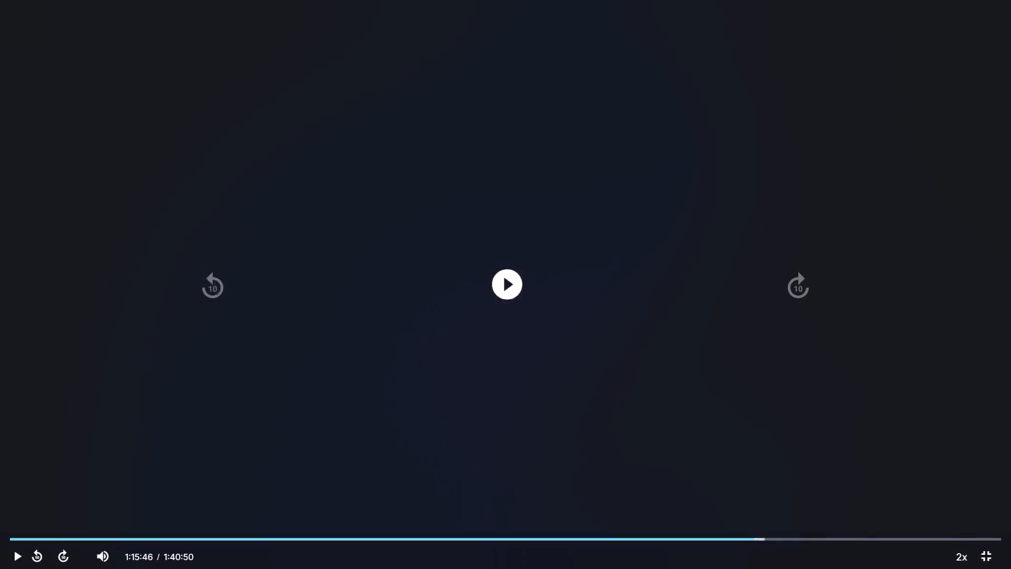
key("space")
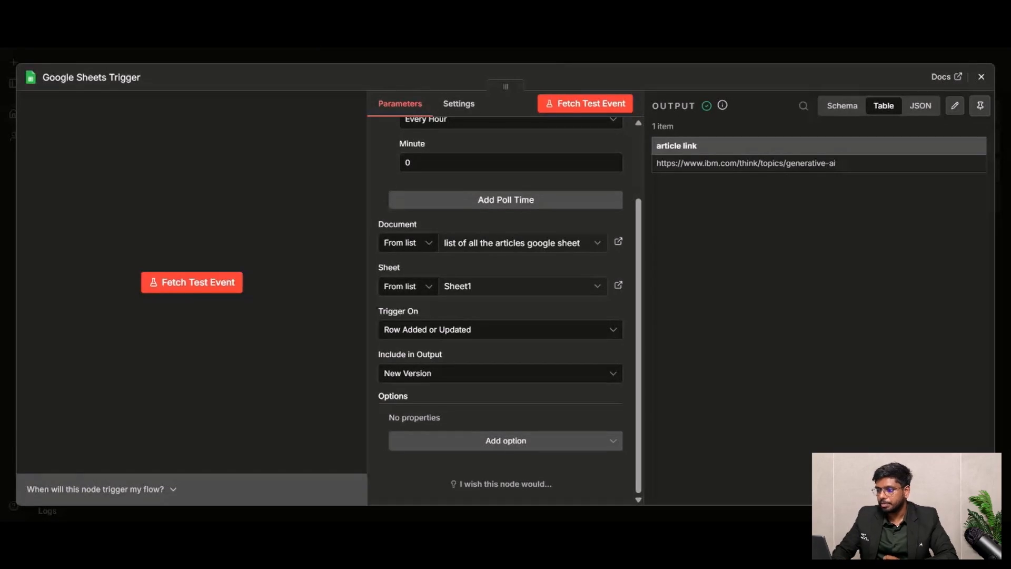
key("Left")
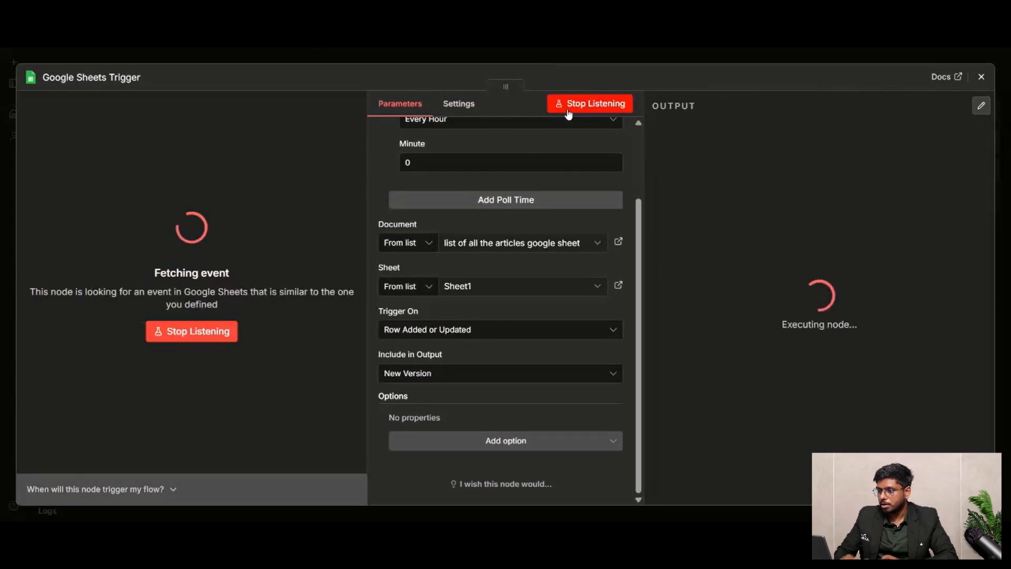
key("Left")
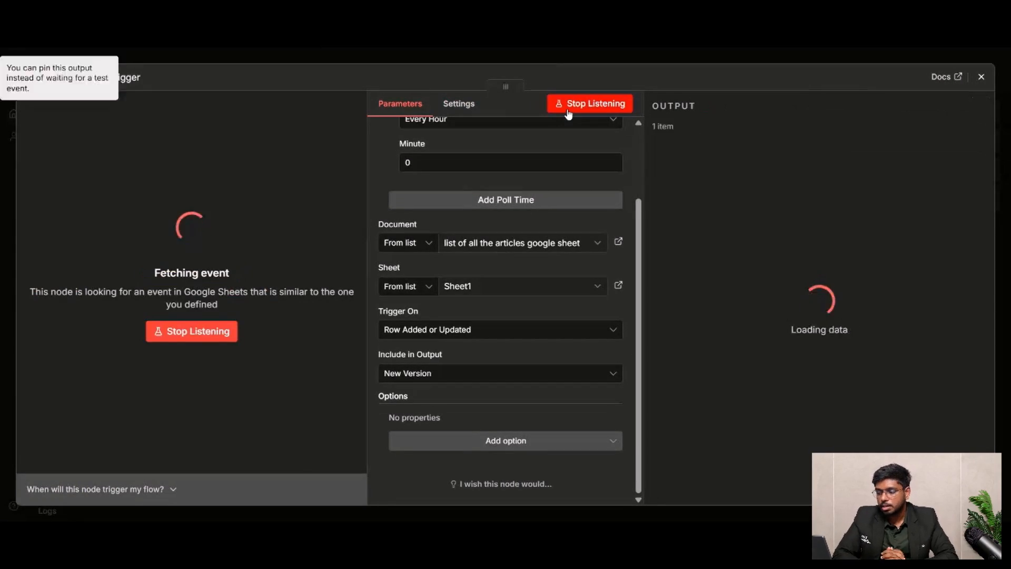
key("Left")
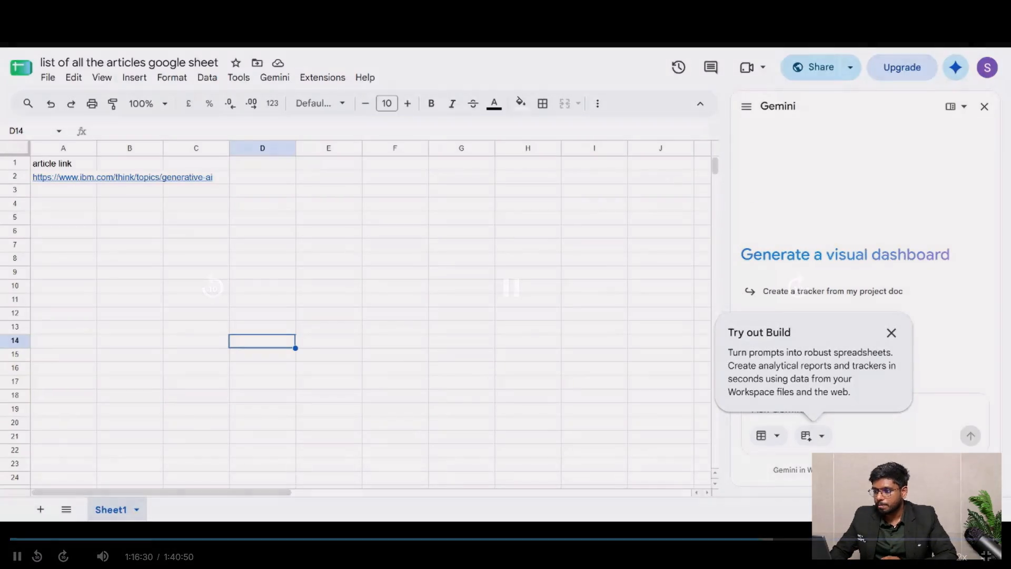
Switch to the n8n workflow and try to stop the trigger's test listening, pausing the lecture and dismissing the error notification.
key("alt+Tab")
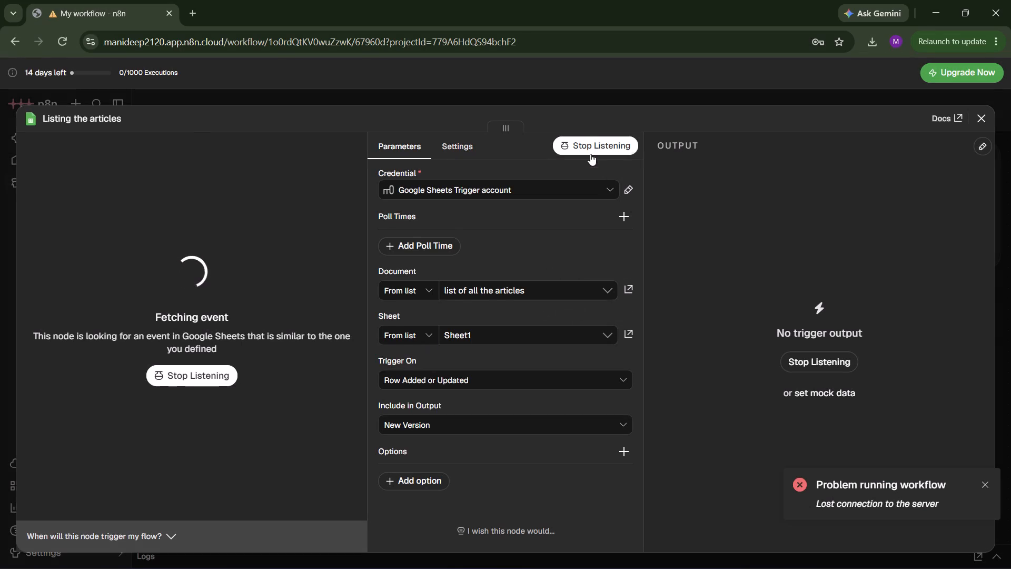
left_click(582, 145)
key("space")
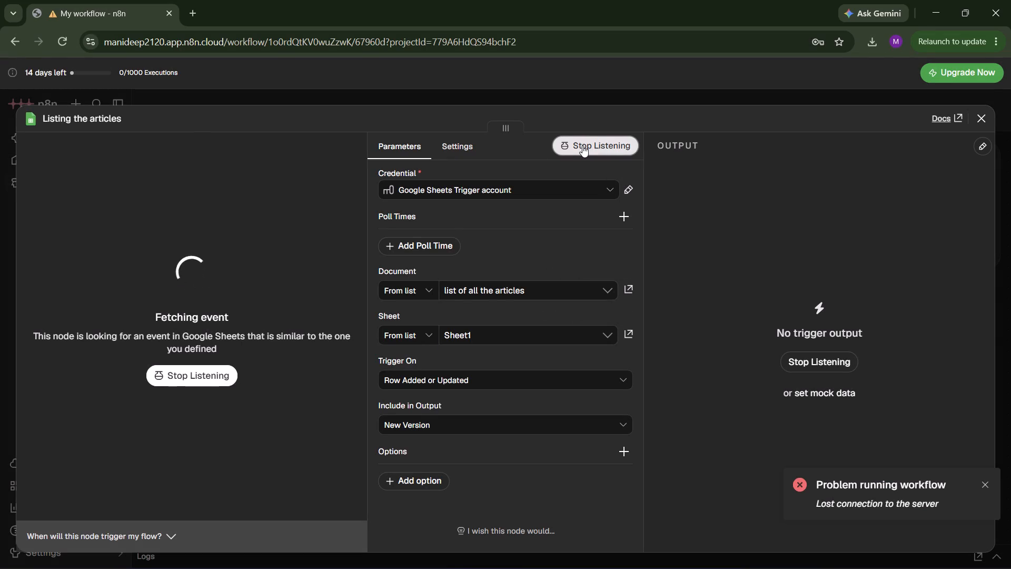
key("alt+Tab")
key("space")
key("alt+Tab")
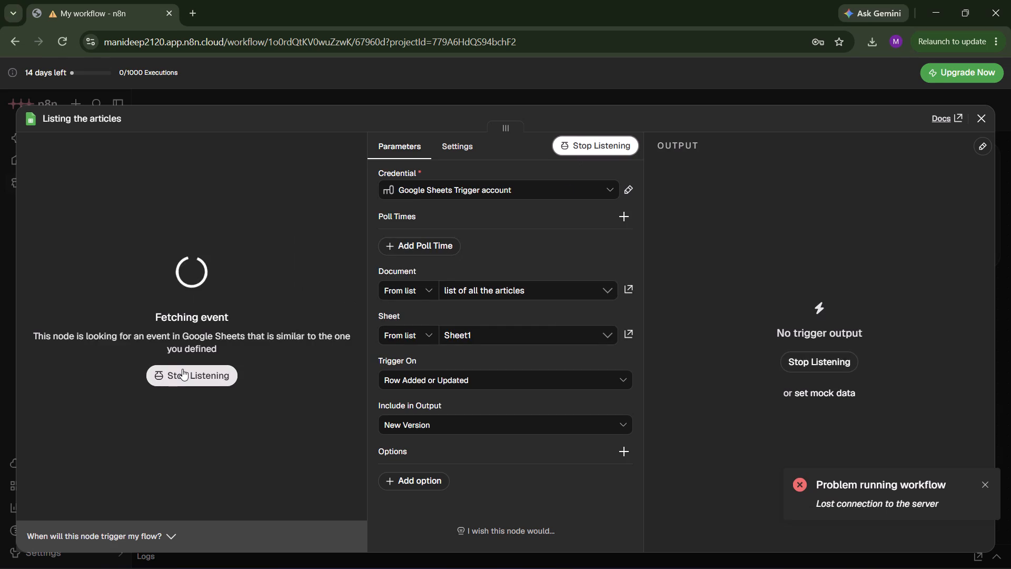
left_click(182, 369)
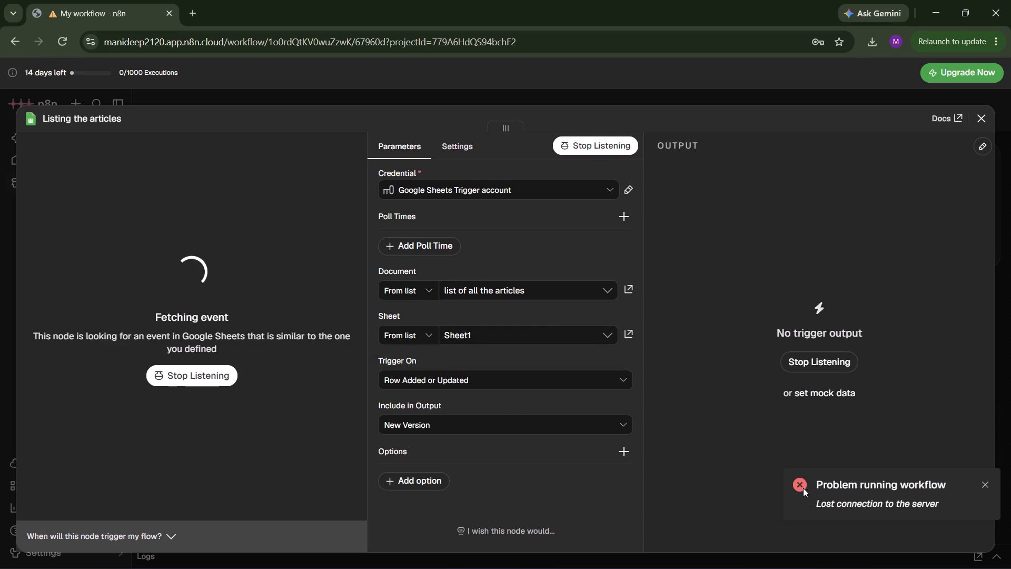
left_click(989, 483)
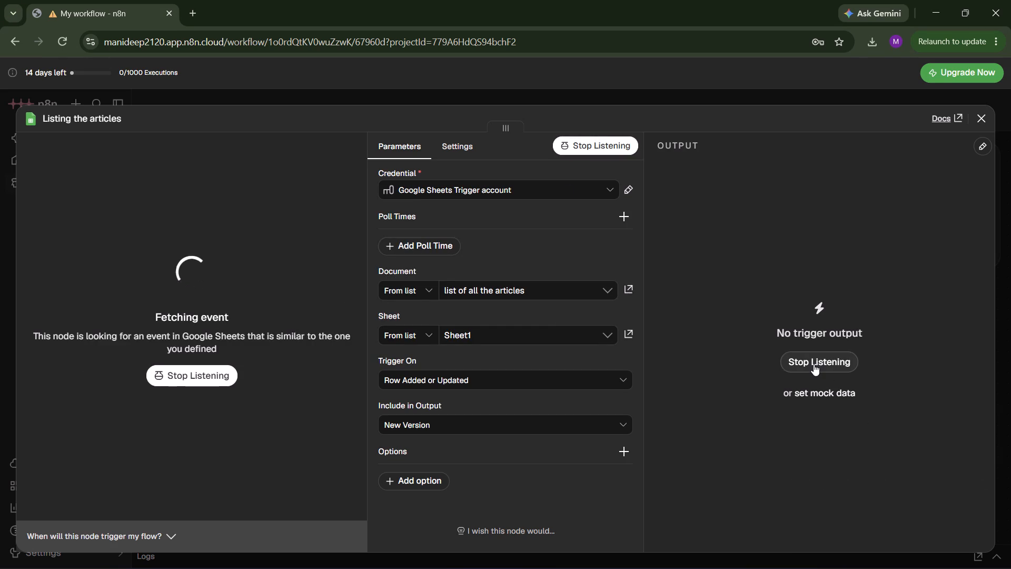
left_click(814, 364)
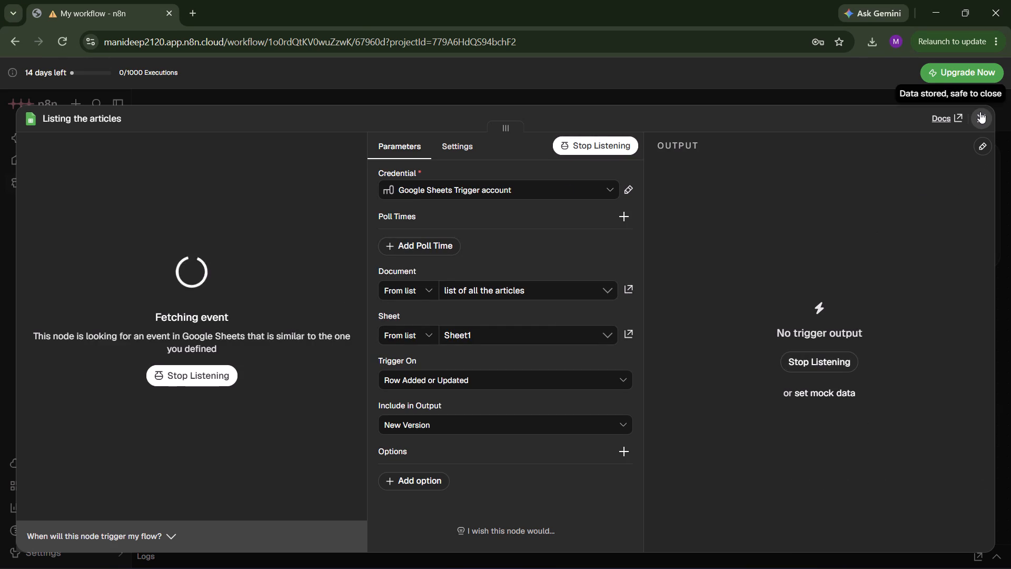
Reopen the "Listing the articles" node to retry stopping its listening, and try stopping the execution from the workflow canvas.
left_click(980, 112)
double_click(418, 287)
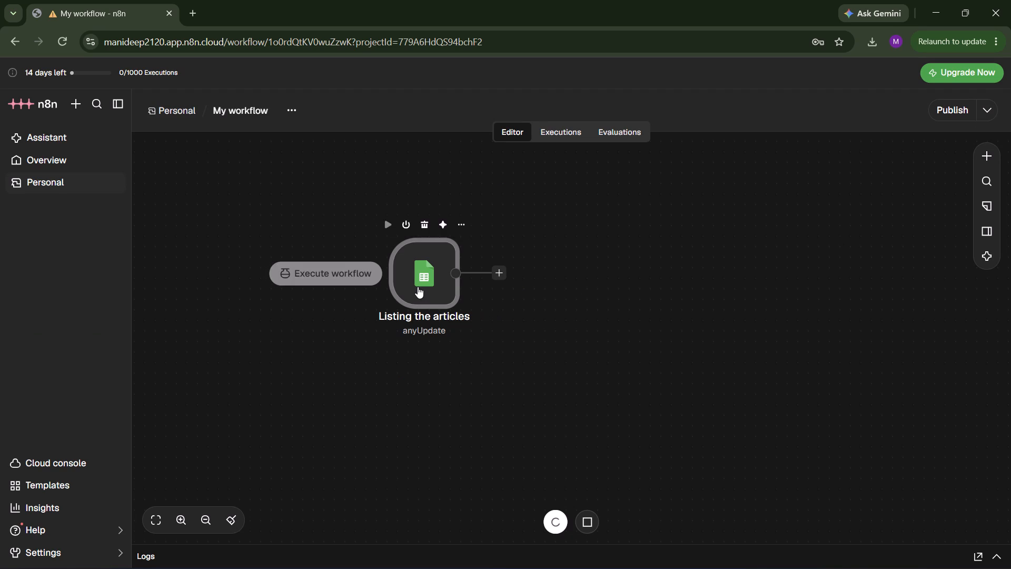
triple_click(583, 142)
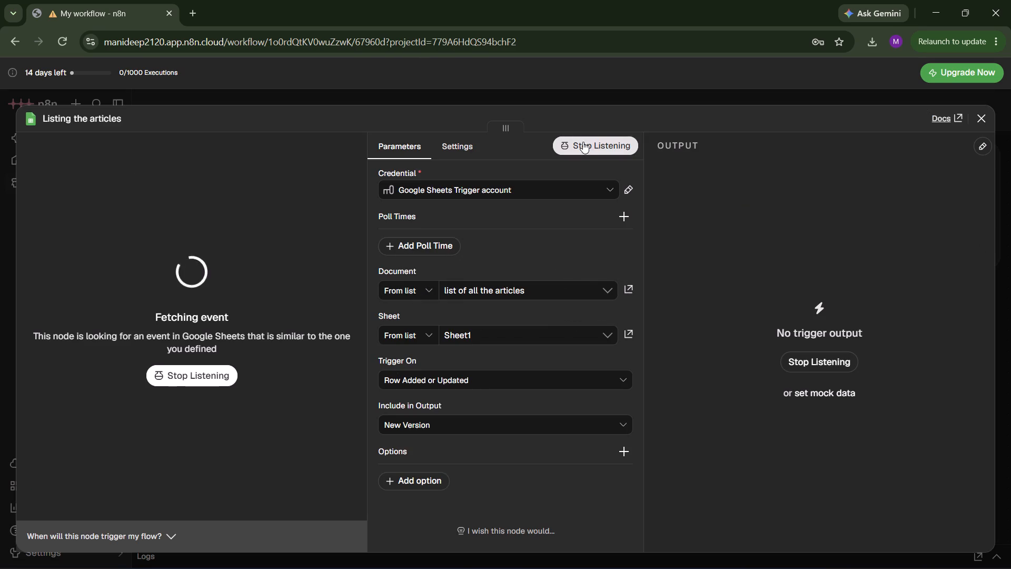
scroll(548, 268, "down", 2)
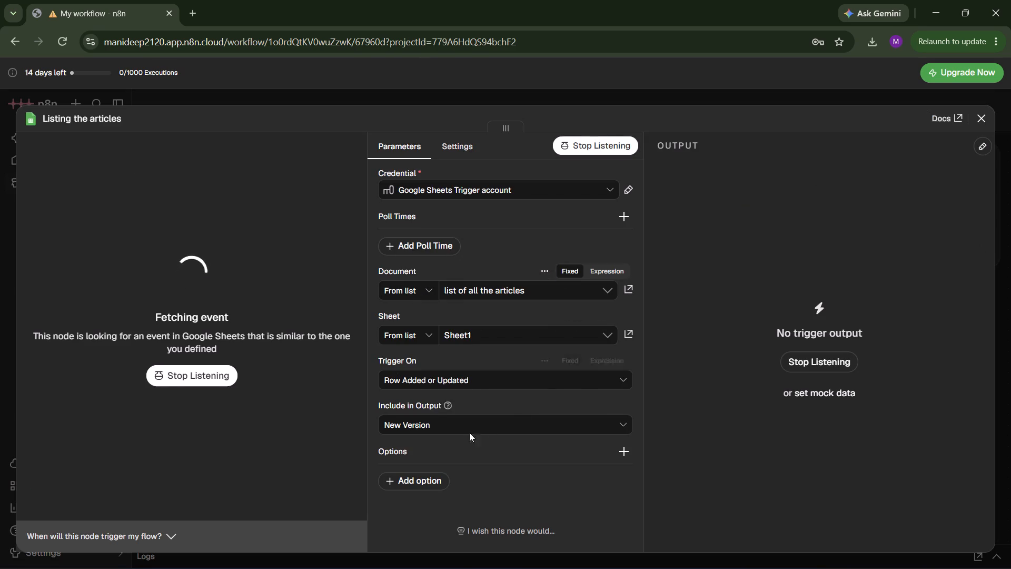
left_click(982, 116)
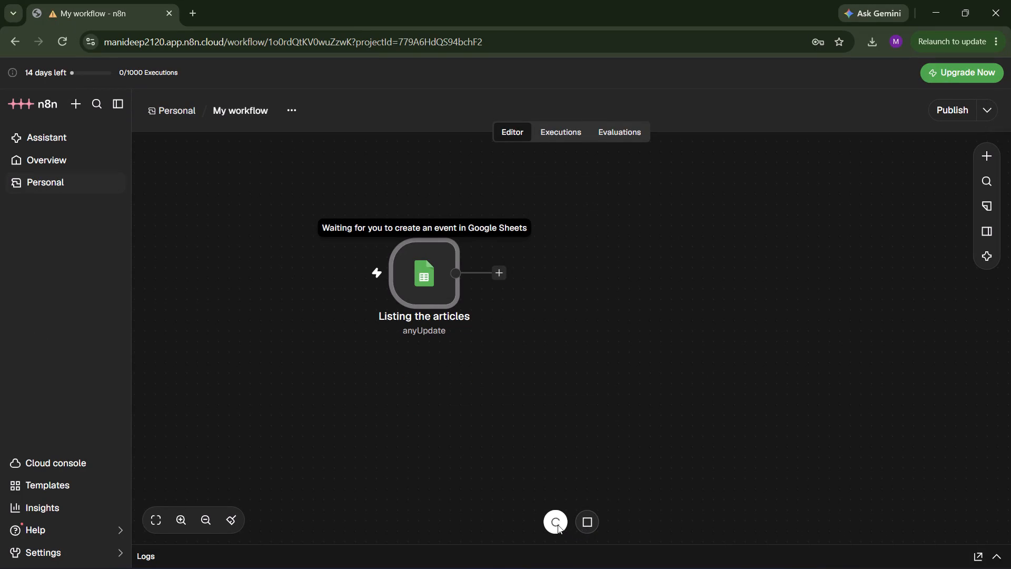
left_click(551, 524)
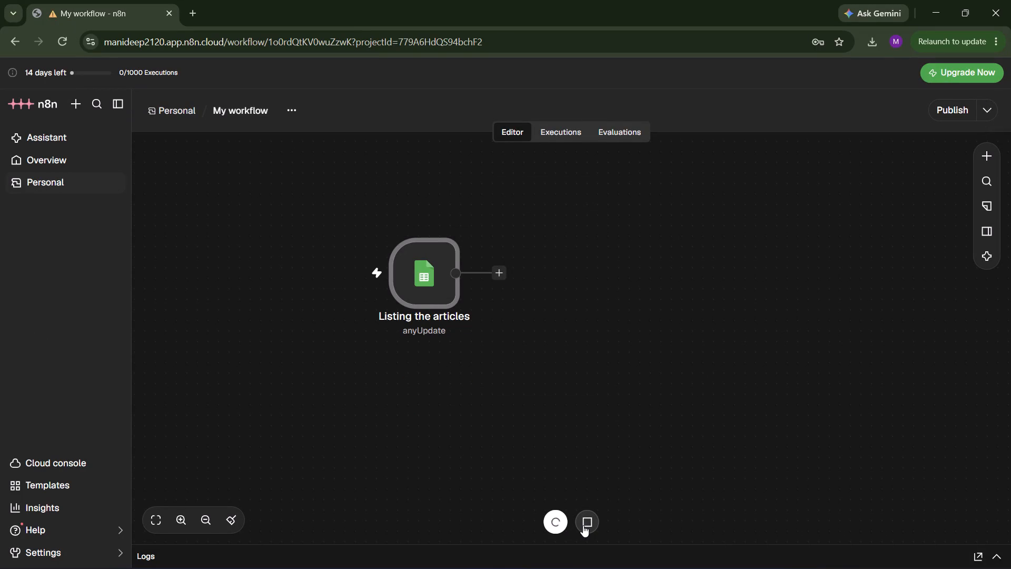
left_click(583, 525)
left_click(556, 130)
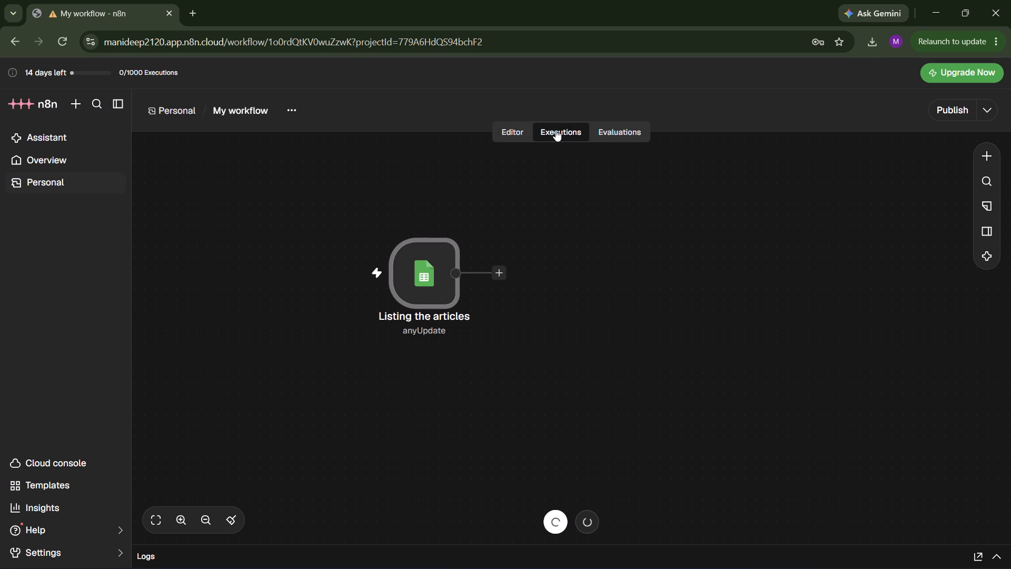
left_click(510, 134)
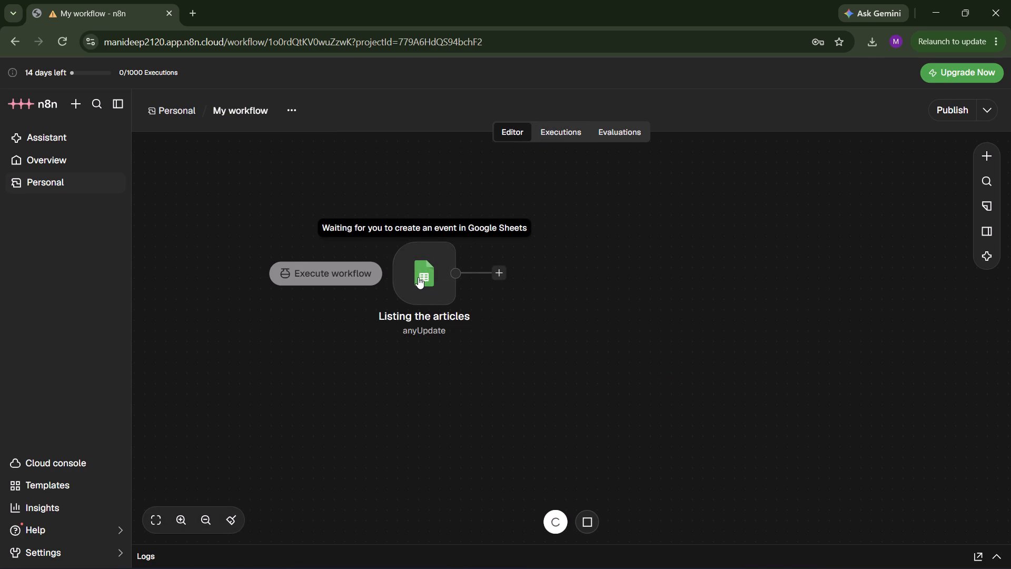
Reload the workflow page, open the "Listing the articles" node and fetch a test event.
left_click(54, 42)
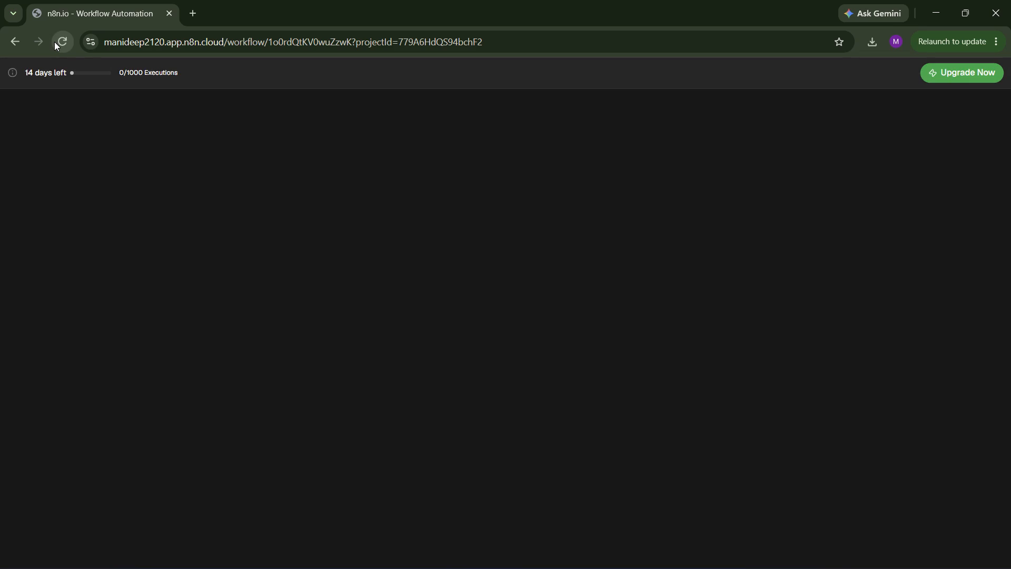
key("alt+Tab")
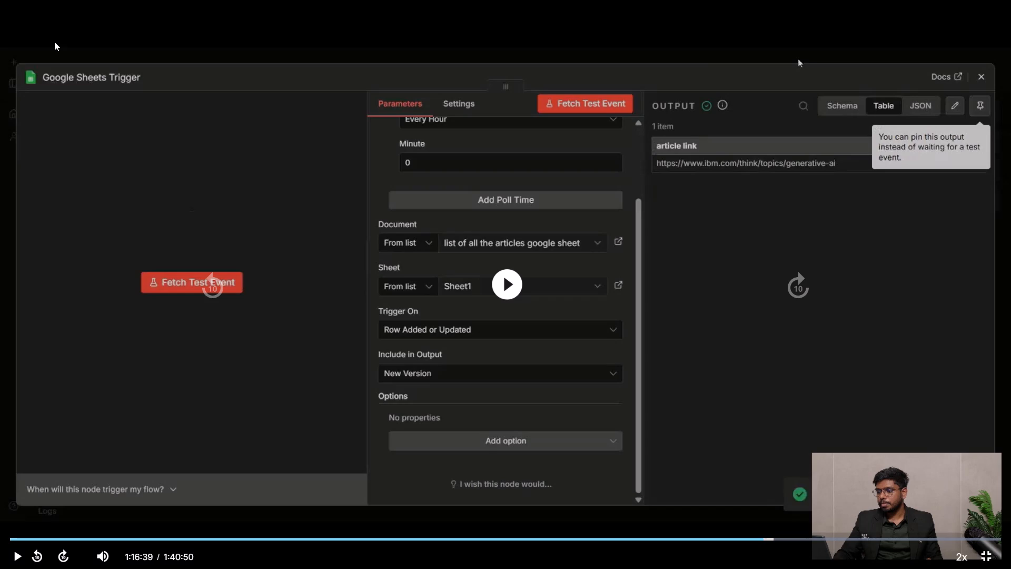
key("alt+Tab")
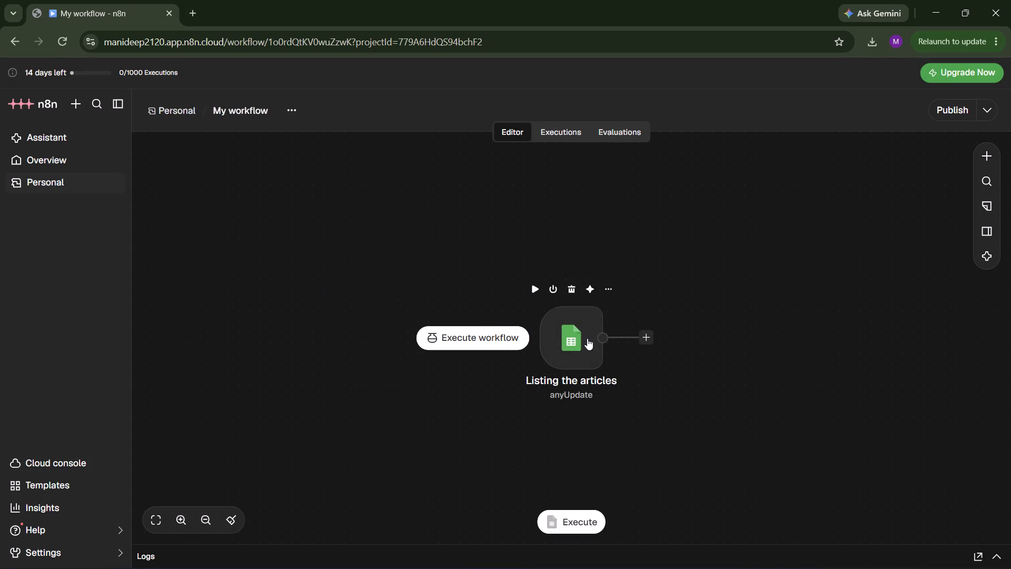
double_click(587, 338)
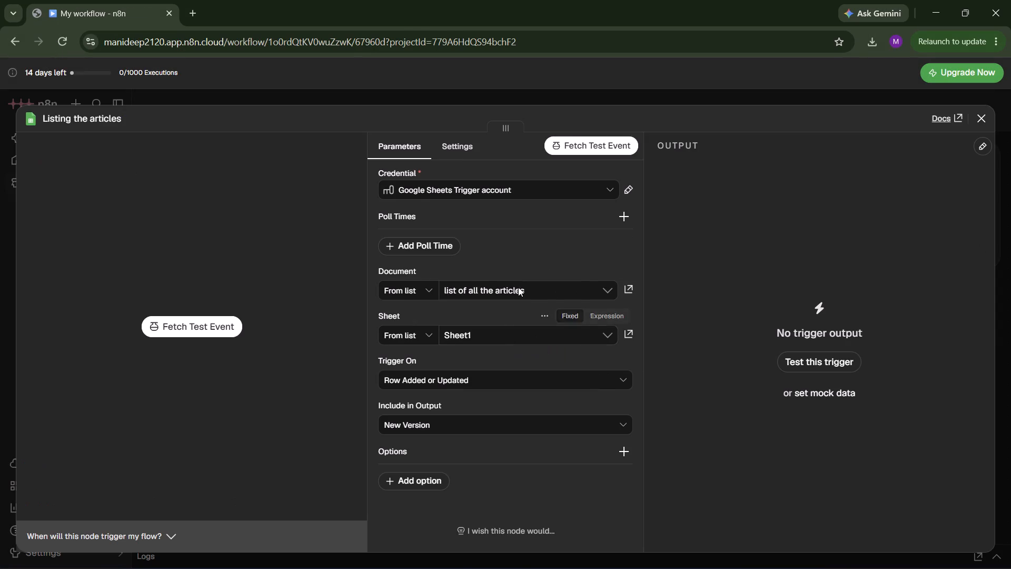
left_click(570, 148)
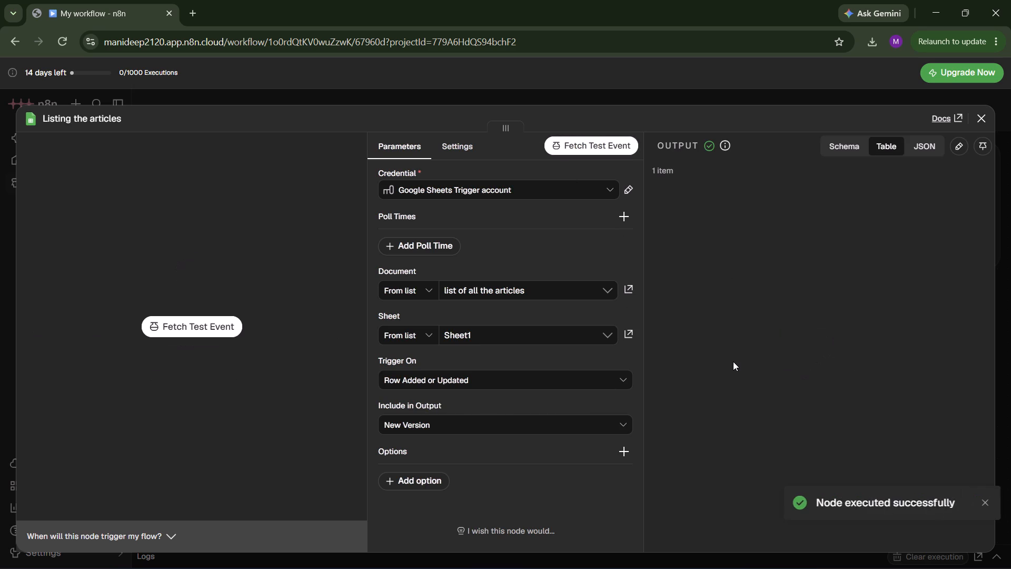
Resume the lecture and compare its test-event result with the output of the "Listing the articles" trigger in n8n.
key("alt+Tab")
key("space")
key("alt+Tab")
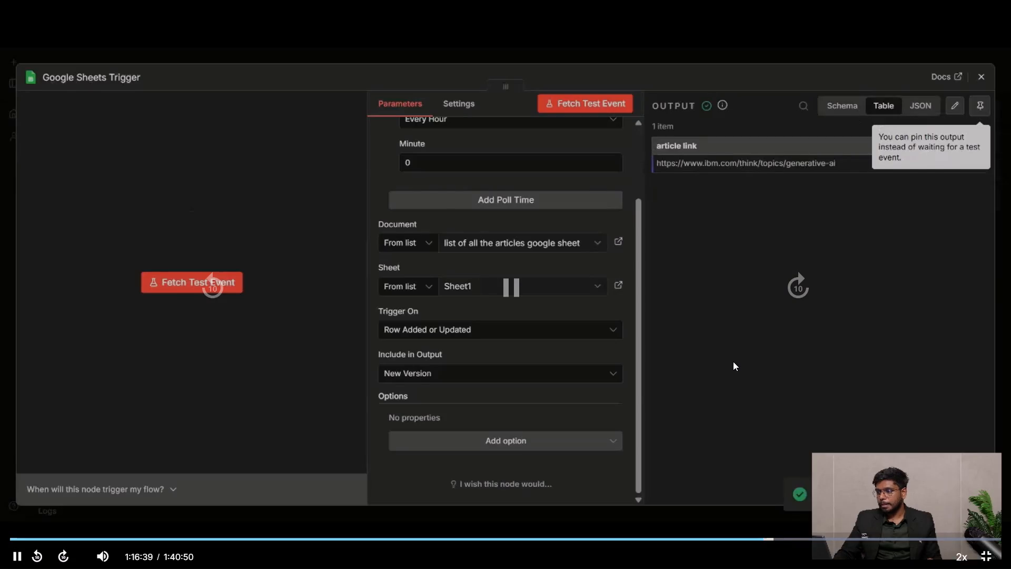
key("alt+Tab")
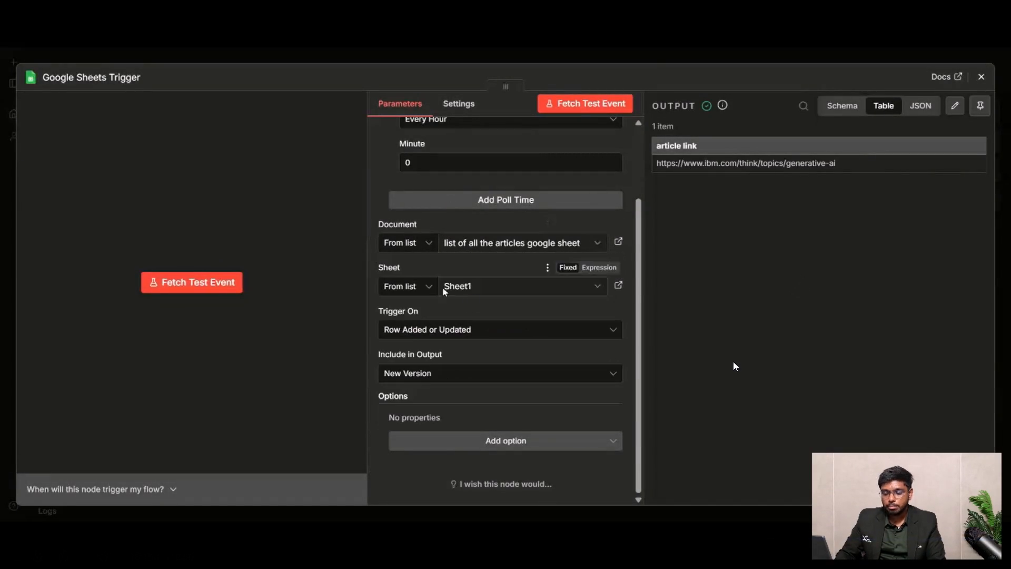
key("alt+Tab")
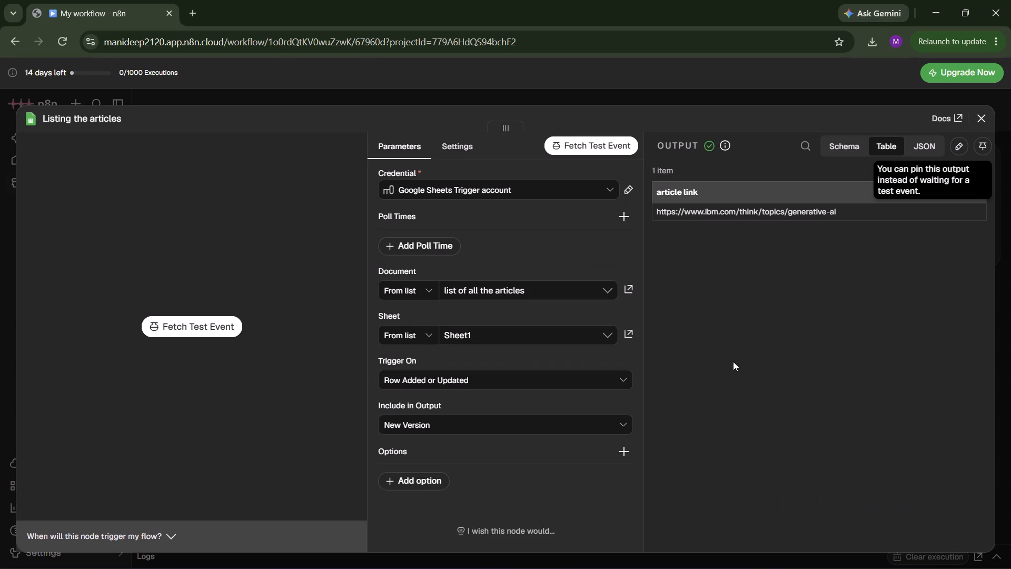
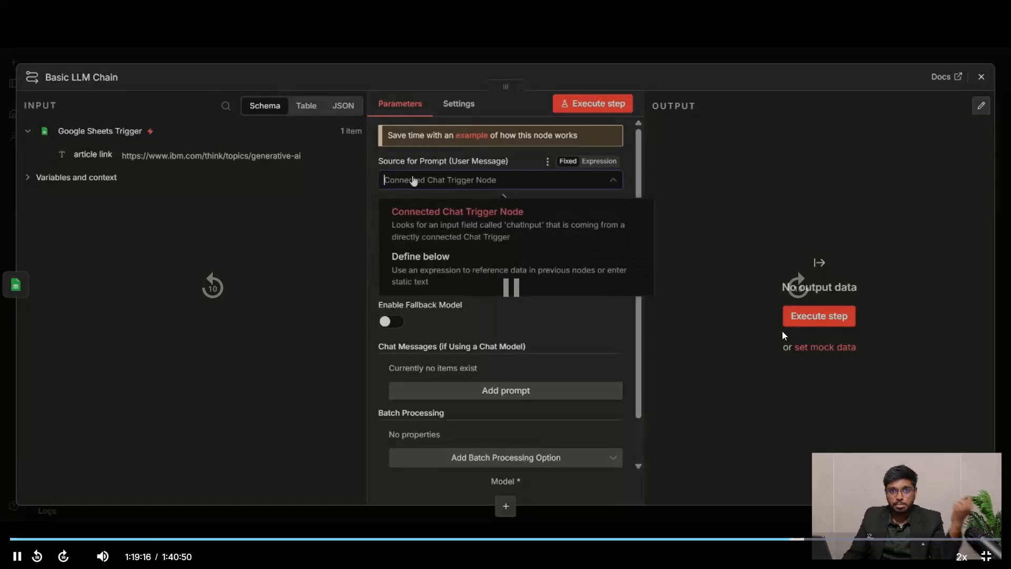
Rewind the lecture to rewatch how the Basic LLM Chain node is added after the Google Sheets trigger, and pause it.
key("Left")
key("Left")
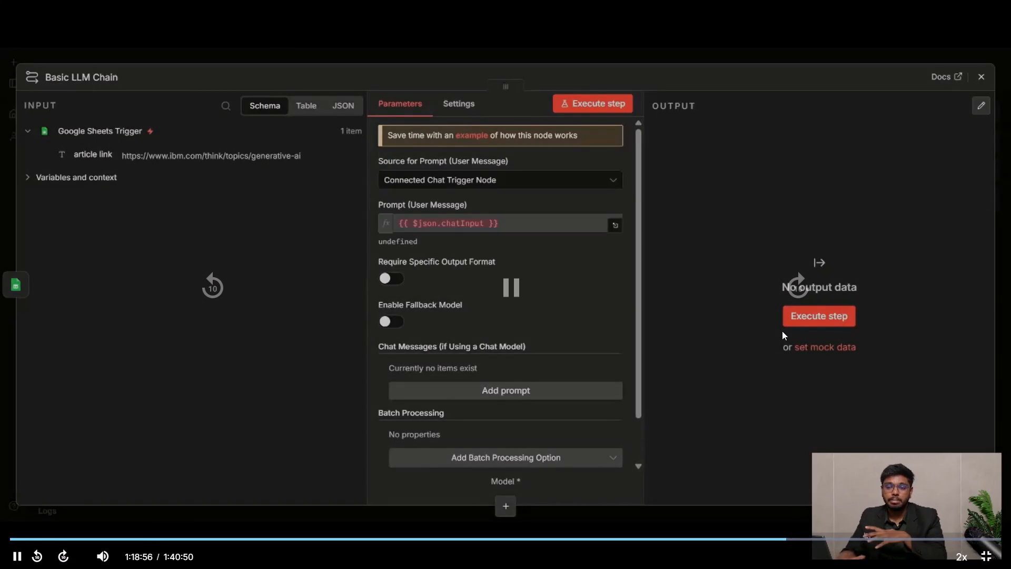
key("Left")
key("Left")
key("Left")
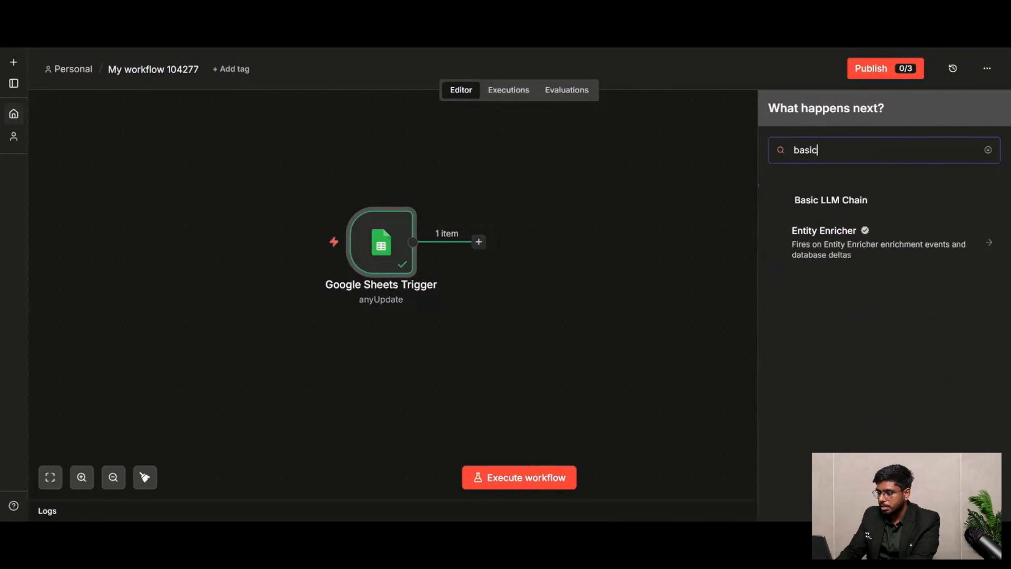
key("space")
In n8n, add a Basic LLM Chain node after the "Listing the articles" trigger.
key("alt+Tab")
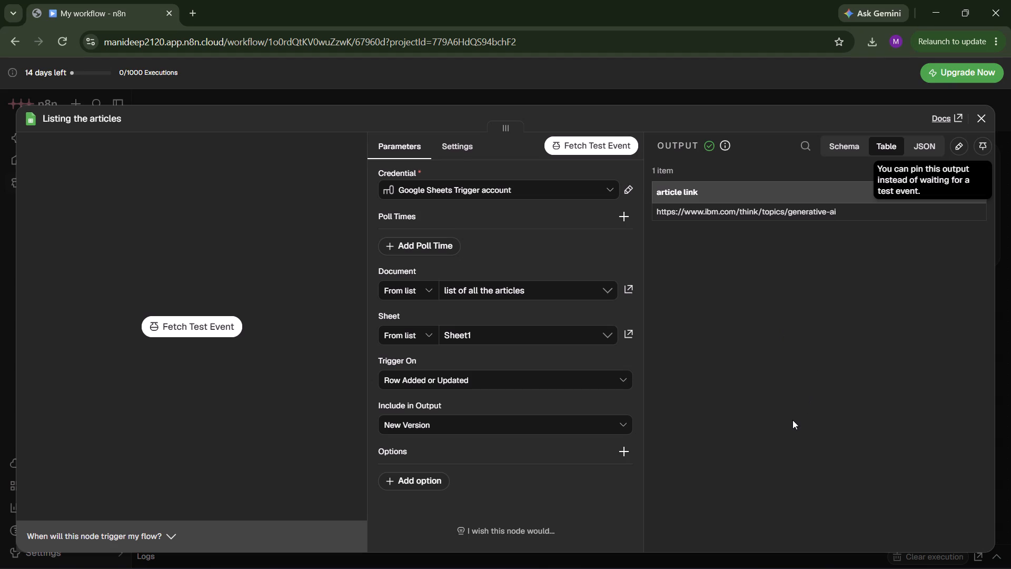
left_click(982, 115)
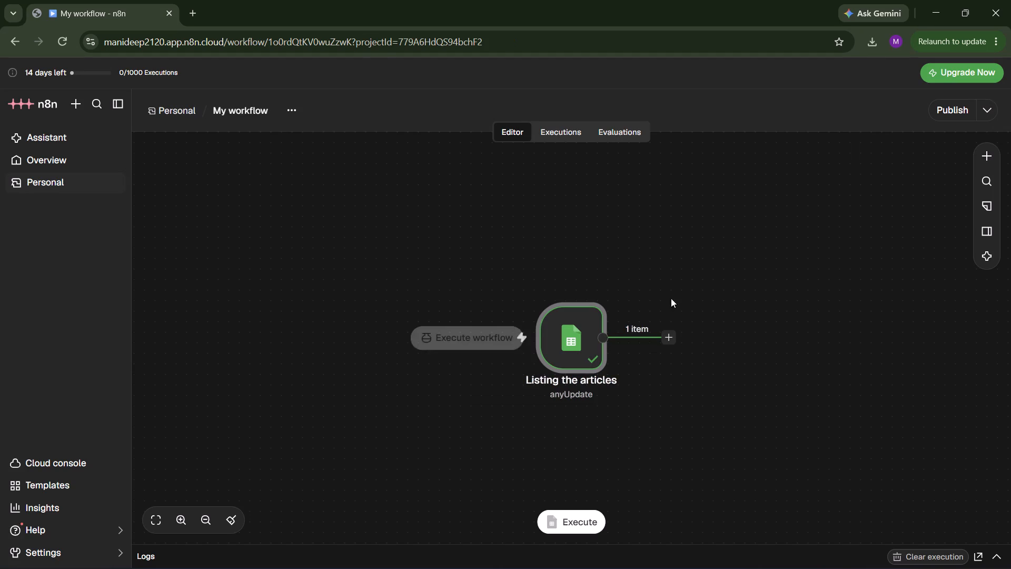
left_click(671, 340)
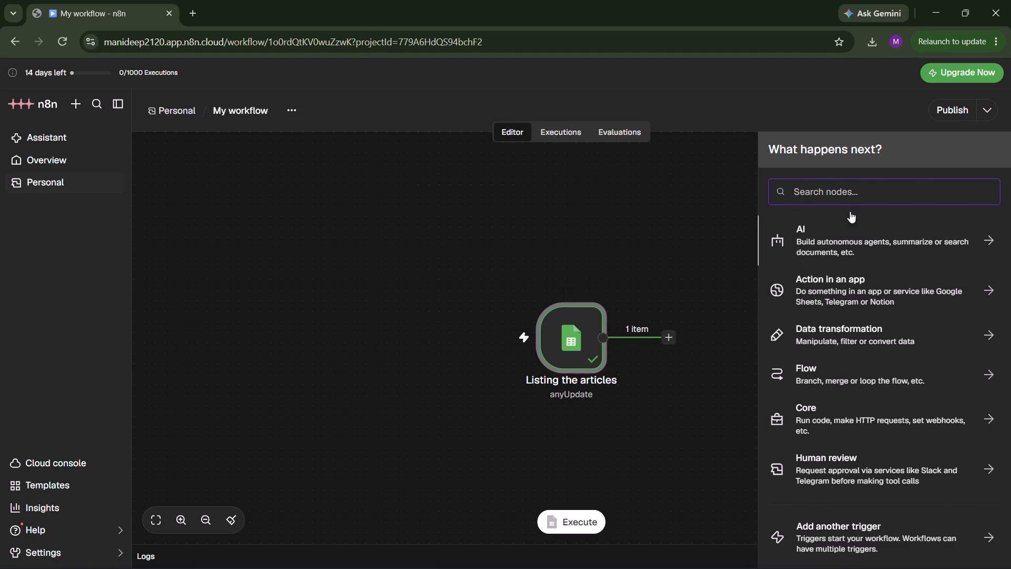
left_click(823, 191)
type("LLM")
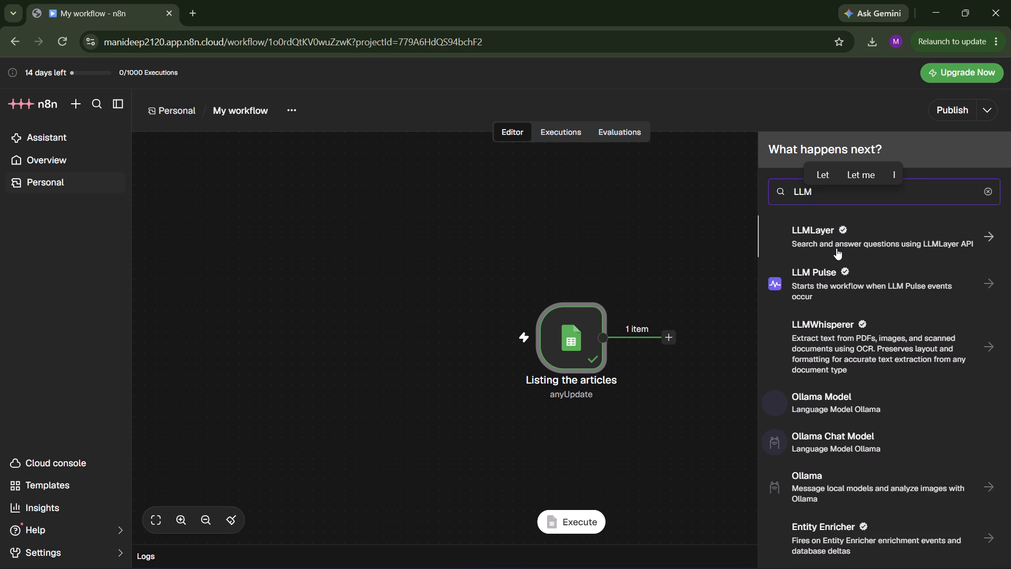
key("BackSpace")
key("BackSpace")
key("BackSpace")
key("BackSpace")
type("BASI")
left_click(824, 237)
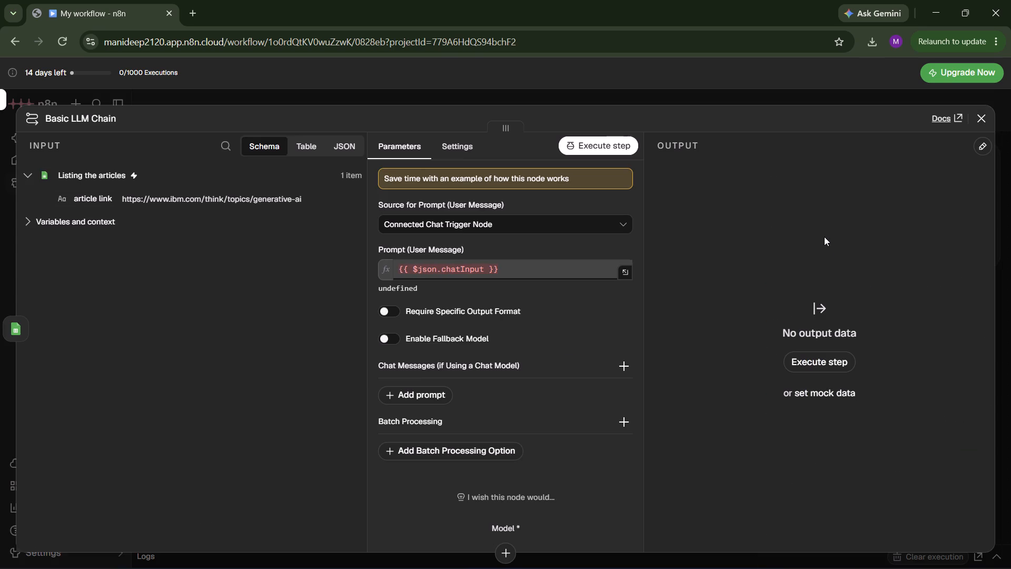
Switch to the lecture and watch how the Basic LLM Chain's prompt source and user message are set up.
key("alt+Tab")
key("space")
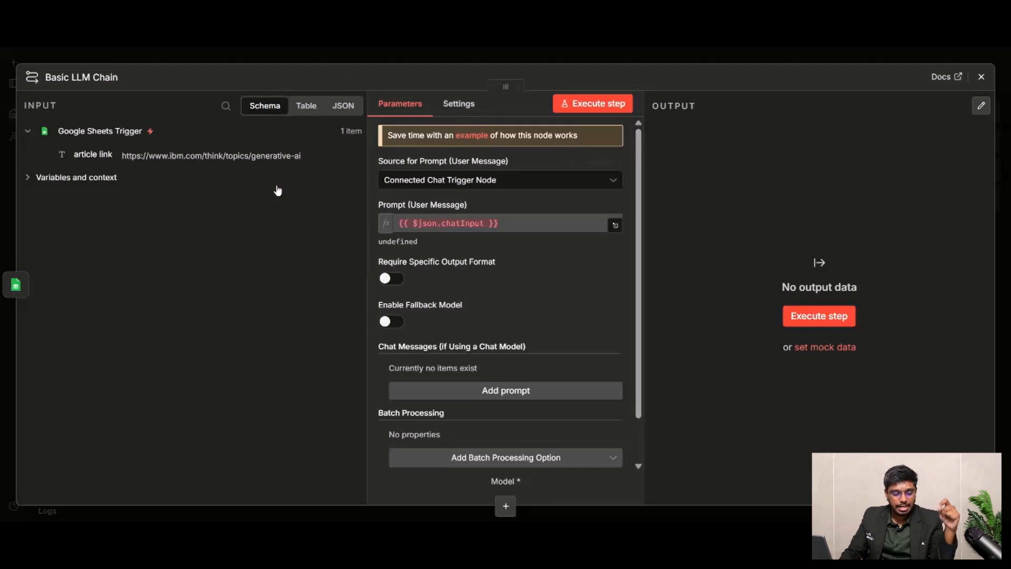
key("Left")
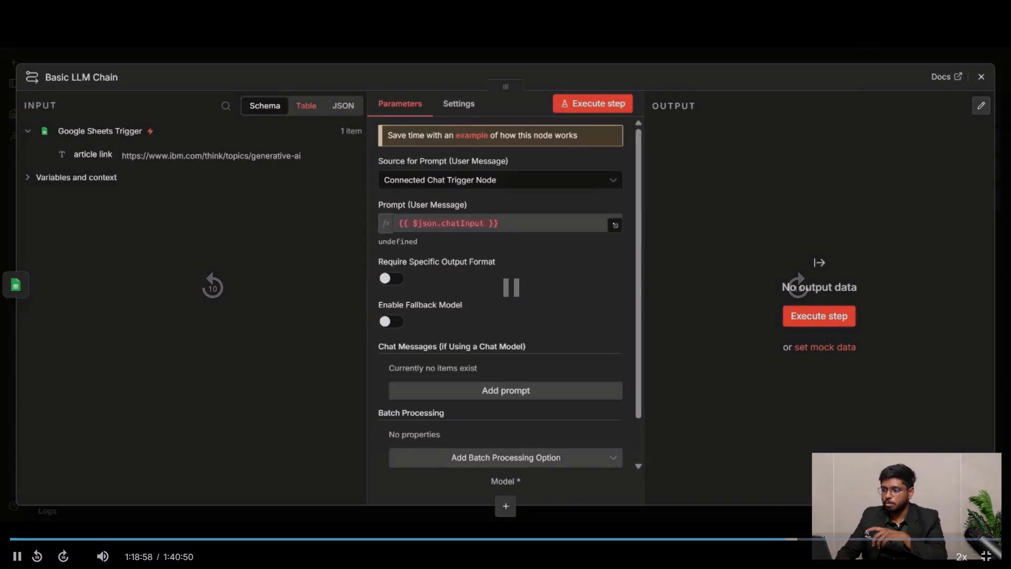
key("Left")
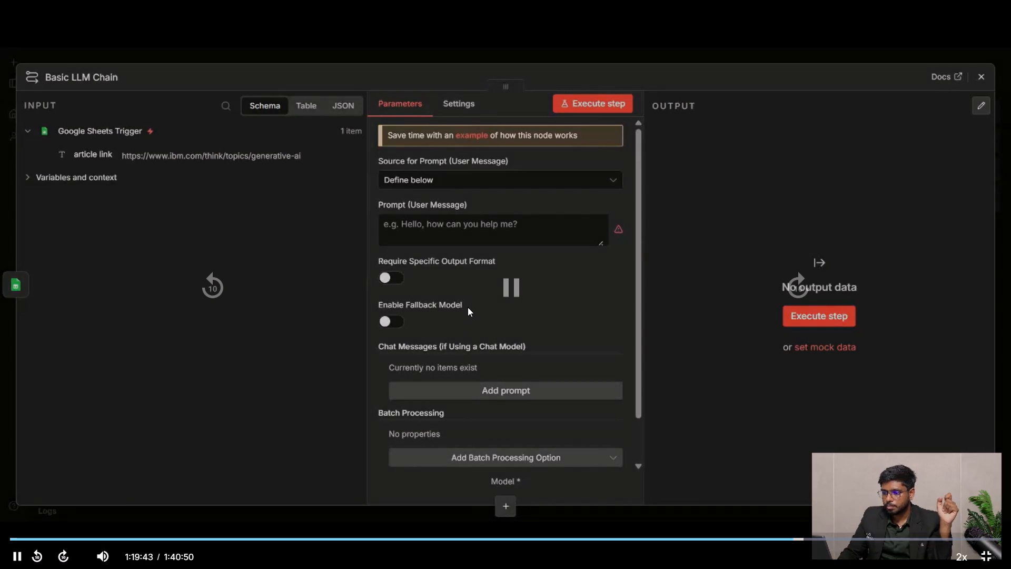
left_click(563, 352)
key("Right")
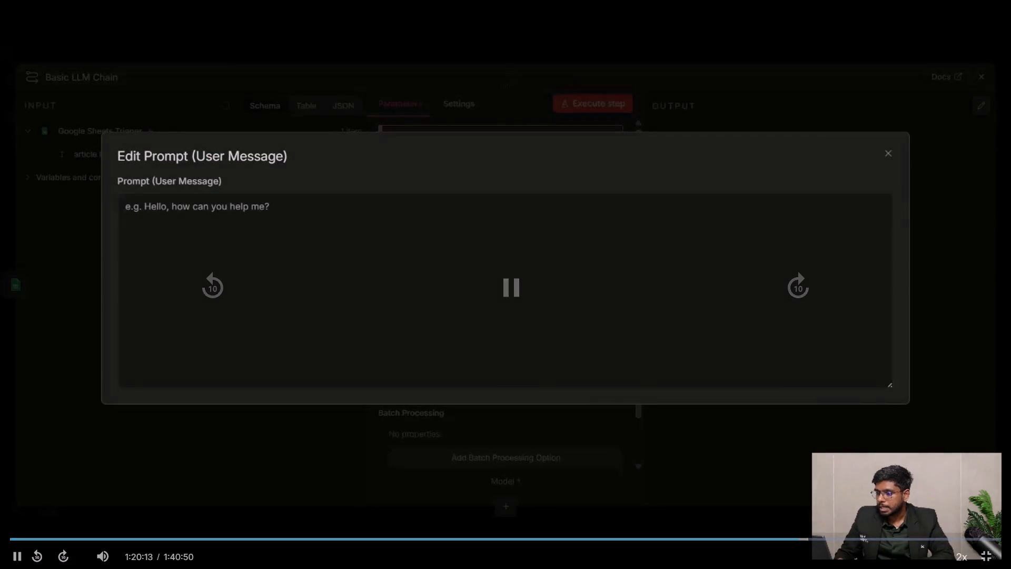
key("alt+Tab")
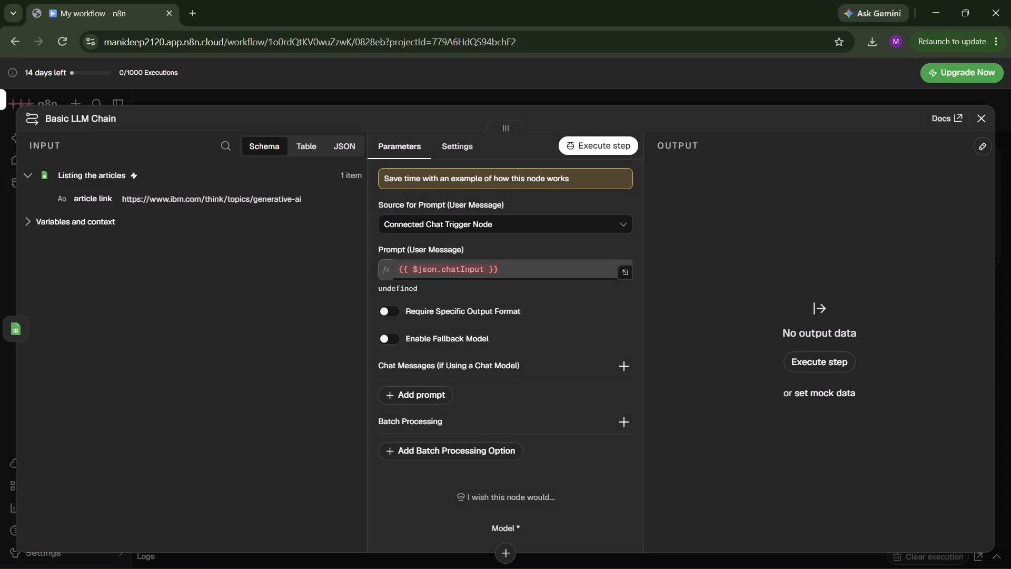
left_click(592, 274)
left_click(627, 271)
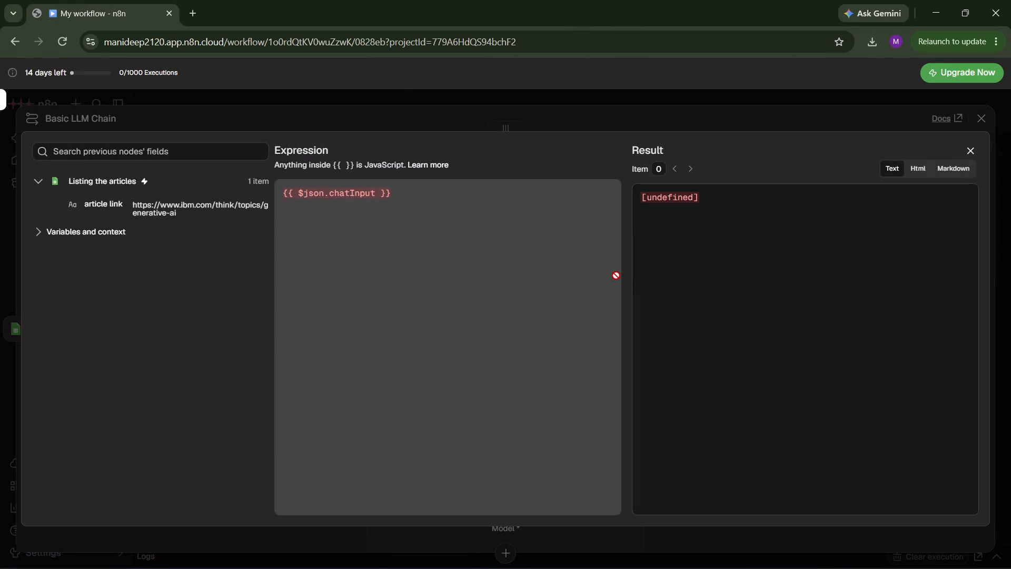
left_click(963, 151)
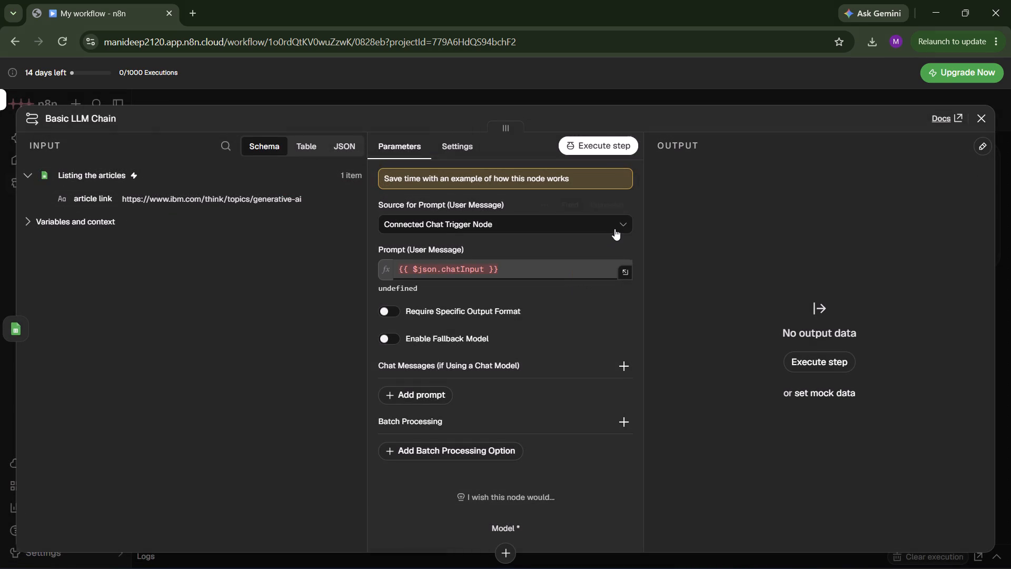
Set the Basic LLM Chain's Source for Prompt (User Message) to "Define below", rechecking the choice in the lecture.
left_click(616, 224)
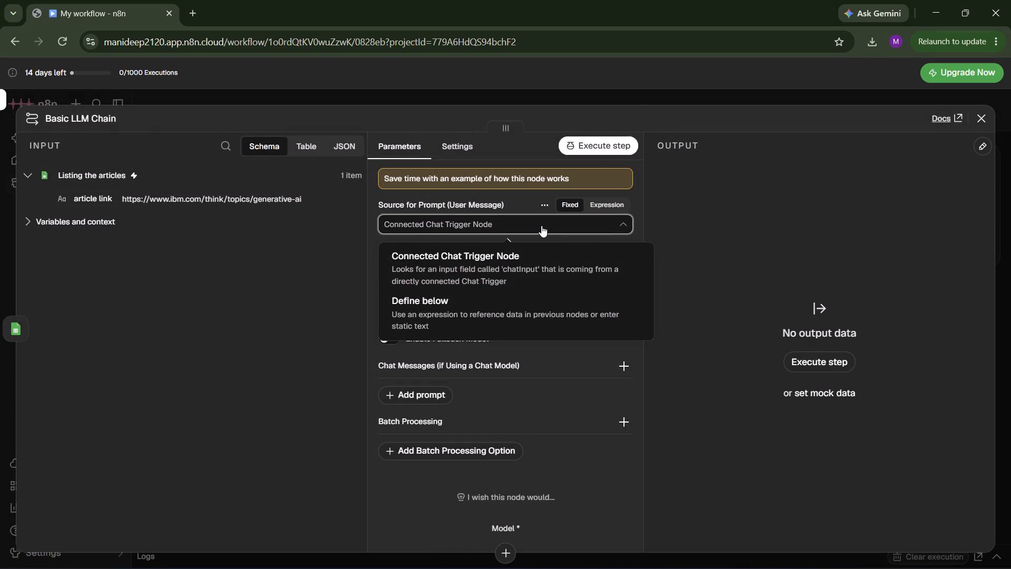
key("alt+Tab")
key("Left")
key("Left")
key("Left")
key("Left")
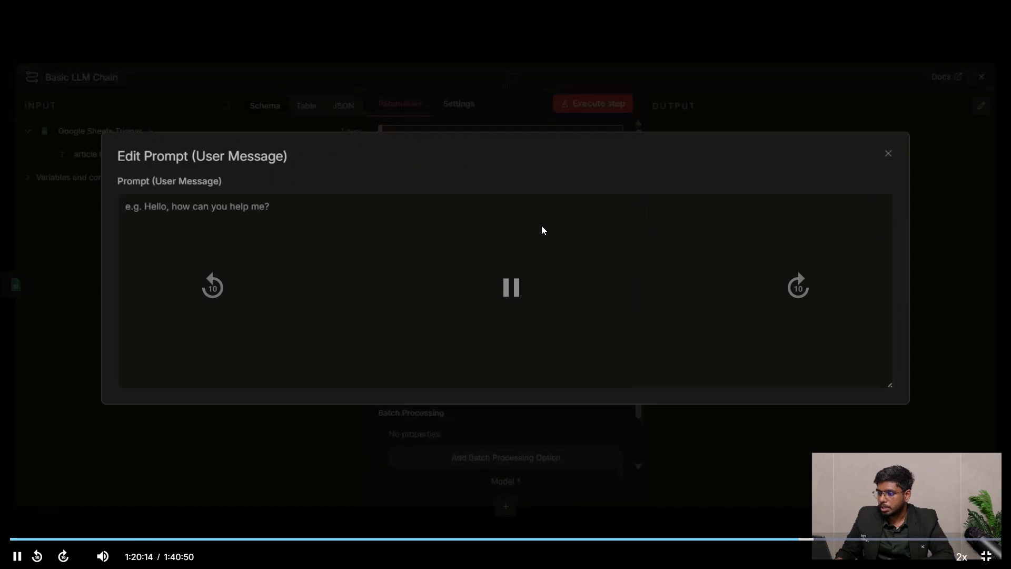
key("Left")
key("space")
key("alt+Tab")
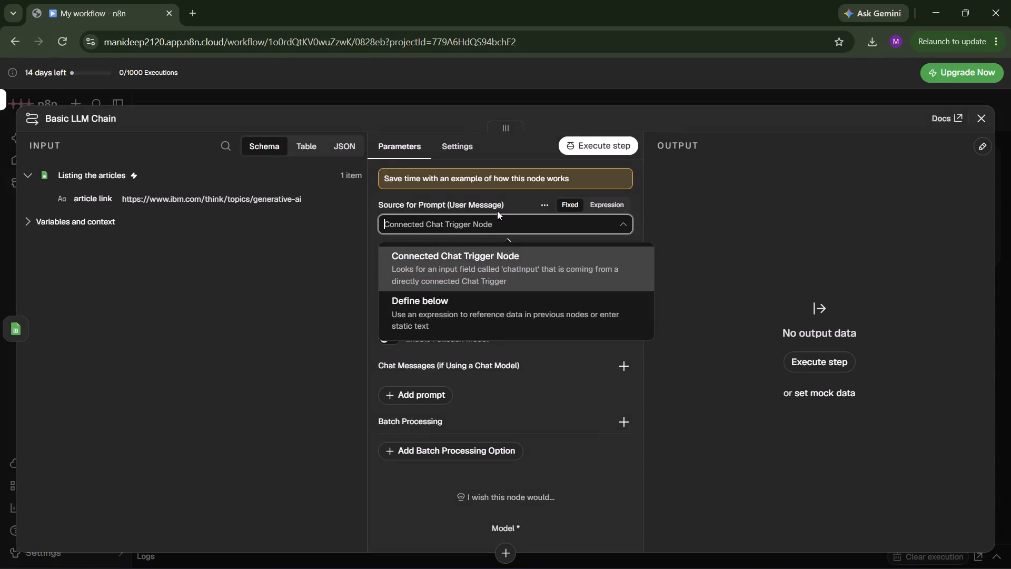
left_click(461, 307)
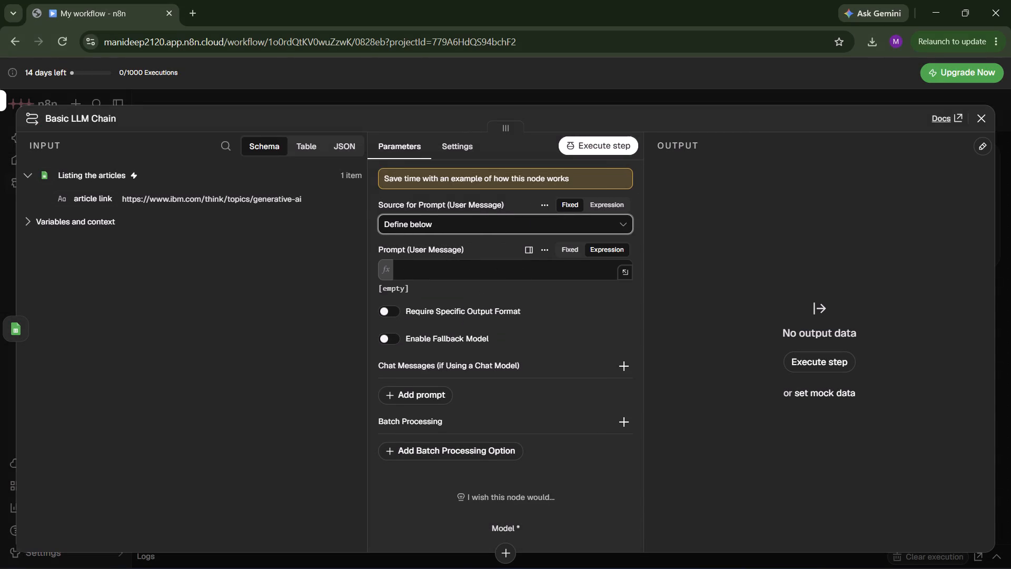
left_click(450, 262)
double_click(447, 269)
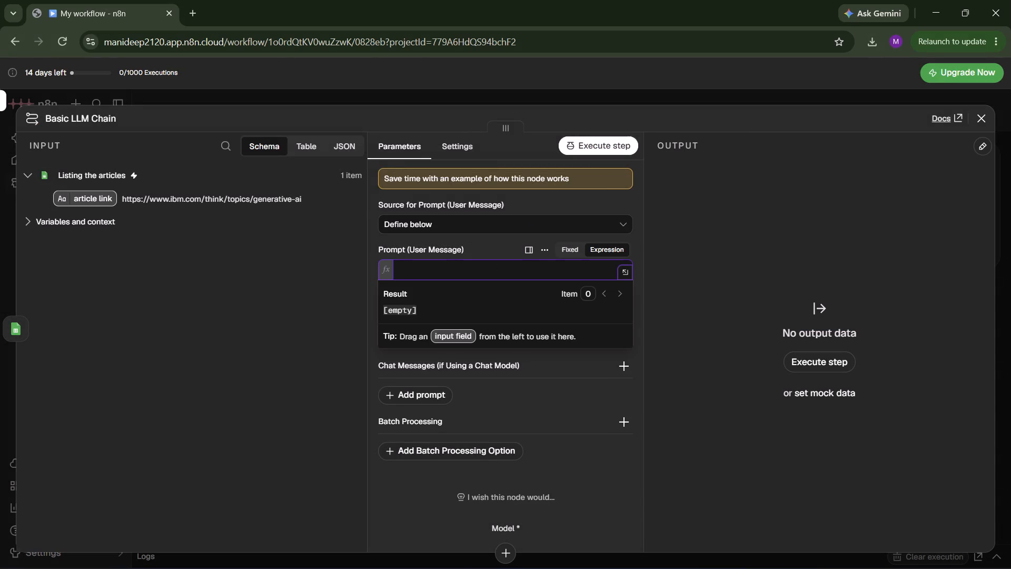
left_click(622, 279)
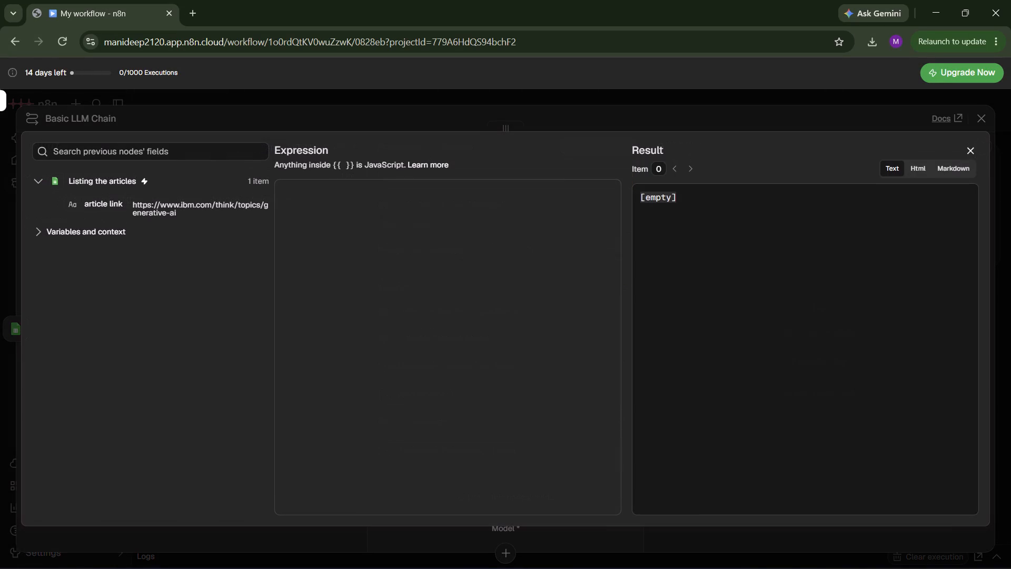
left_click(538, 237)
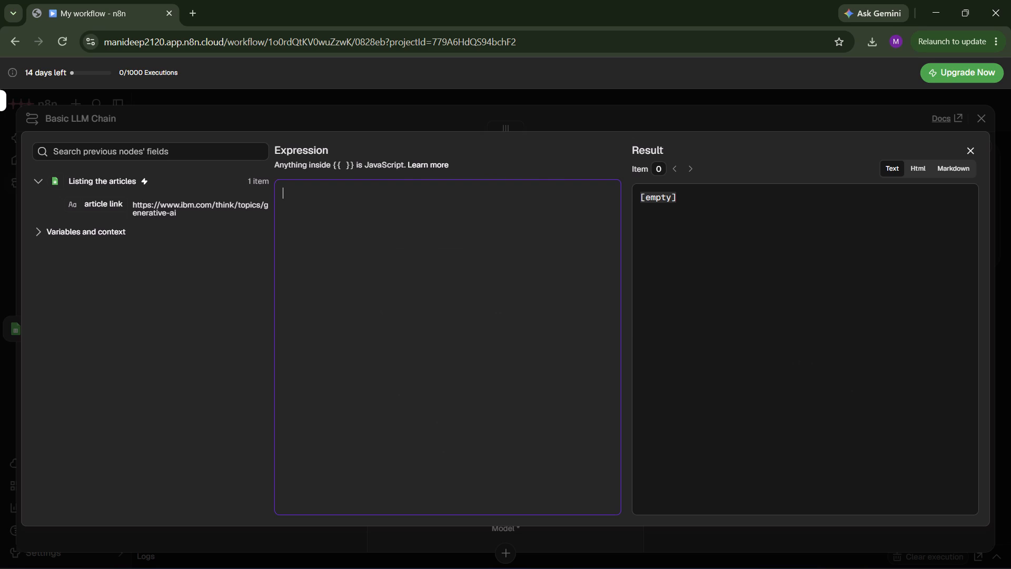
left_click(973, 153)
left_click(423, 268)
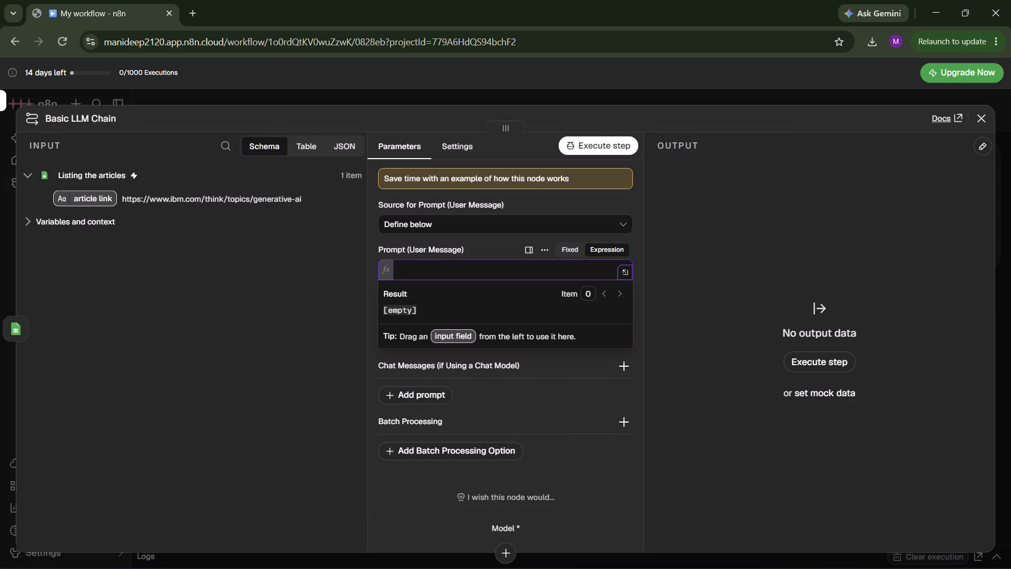
Replay the lecture section on opening the Prompt (User Message) editor, comparing it with the Basic LLM Chain in n8n.
key("alt+Tab")
key("space")
key("alt+Tab")
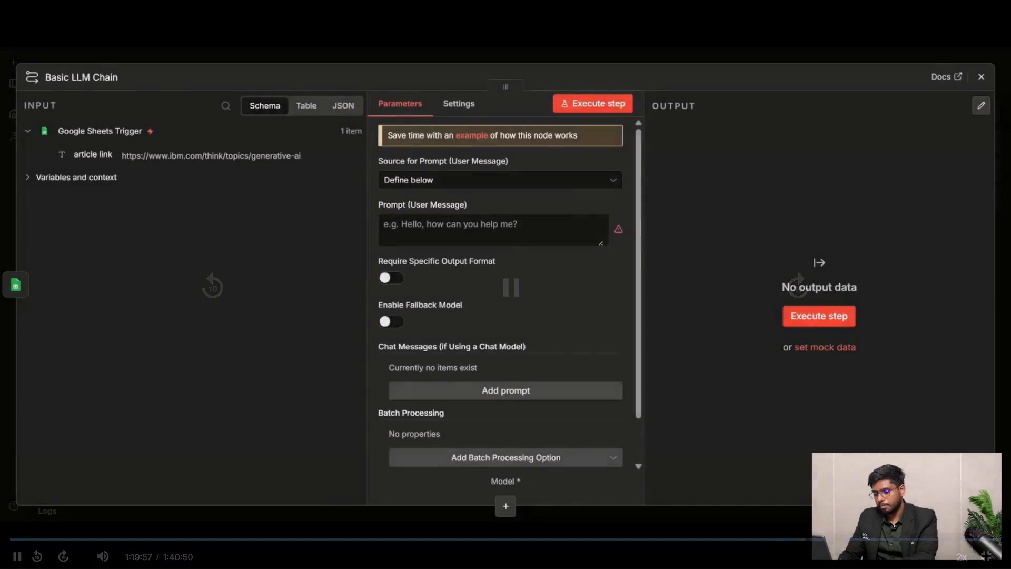
key("alt+Tab")
key("alt+Tab")
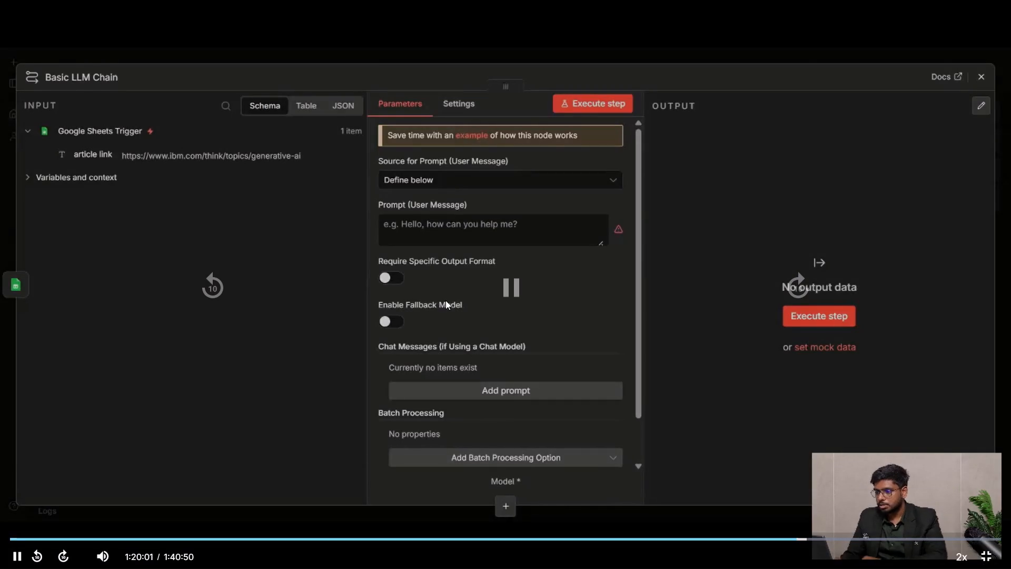
key("space")
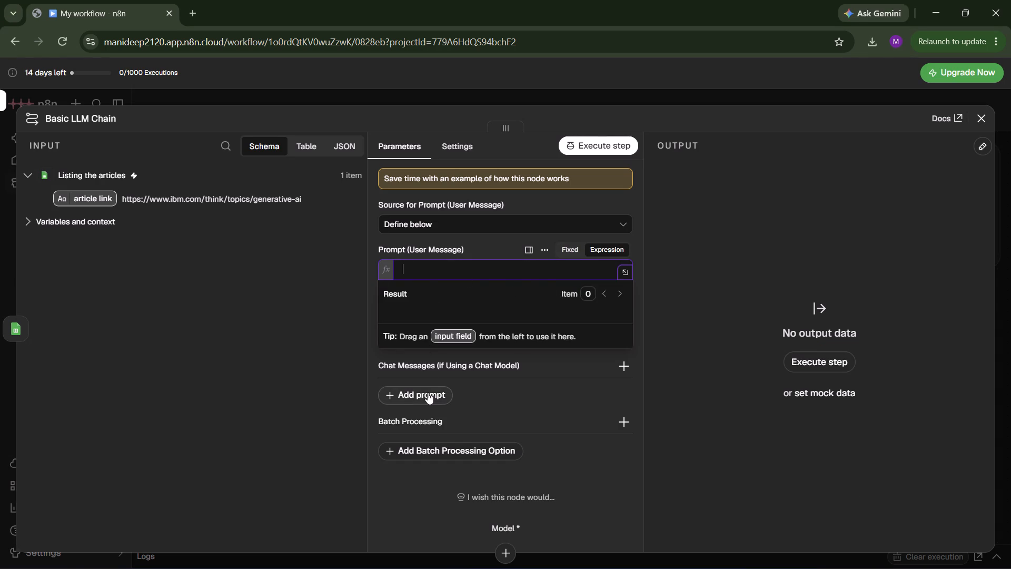
key("alt+Tab")
key("Left")
key("Left")
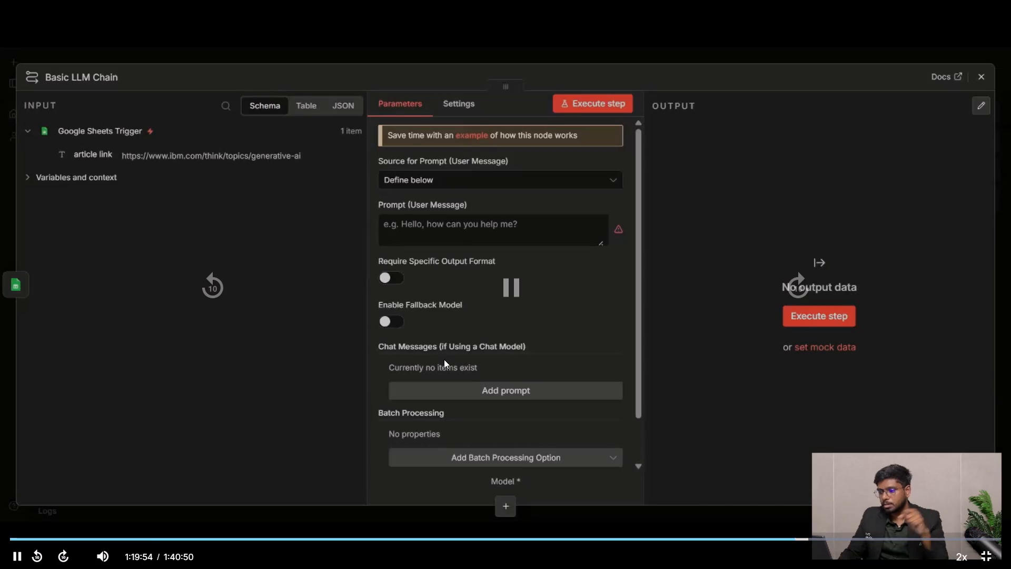
key("space")
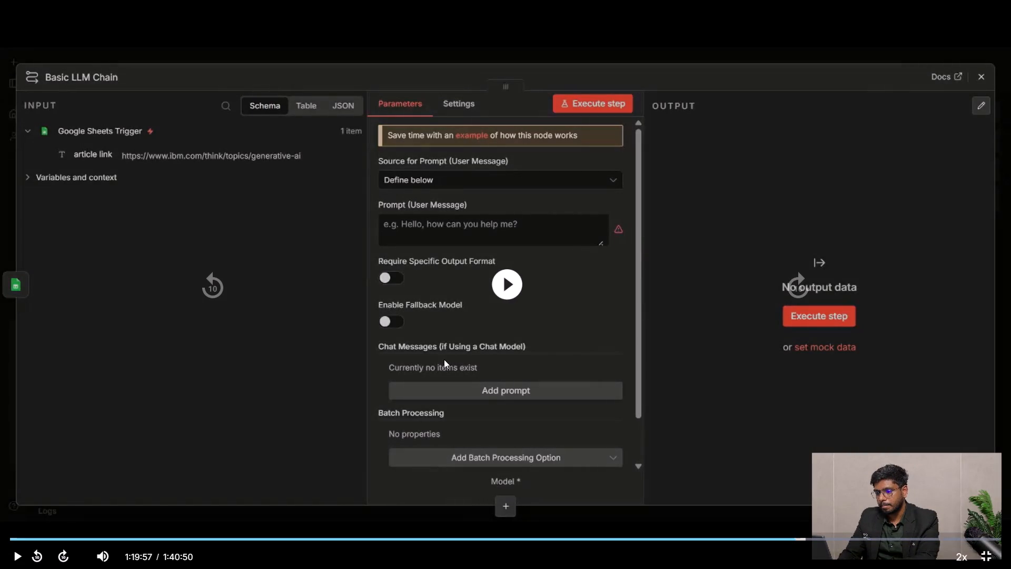
key("alt+Tab")
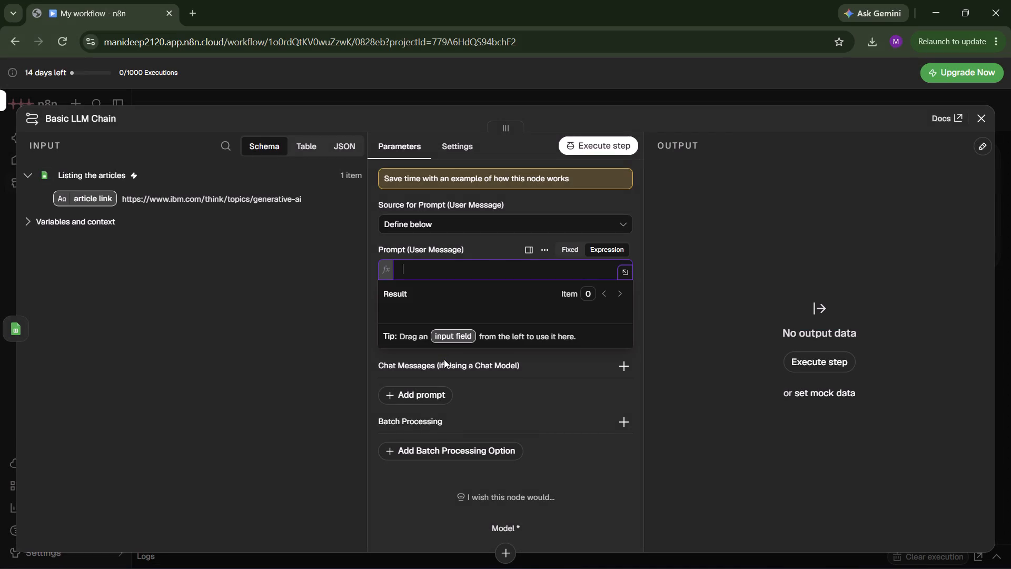
key("alt+Tab")
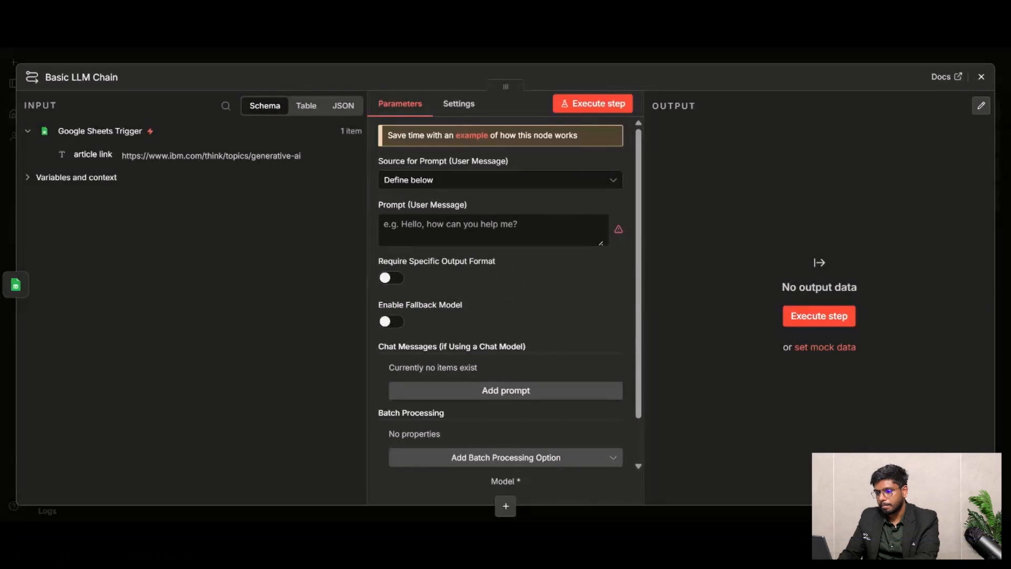
key("alt+Tab")
key("alt+Tab")
key("space")
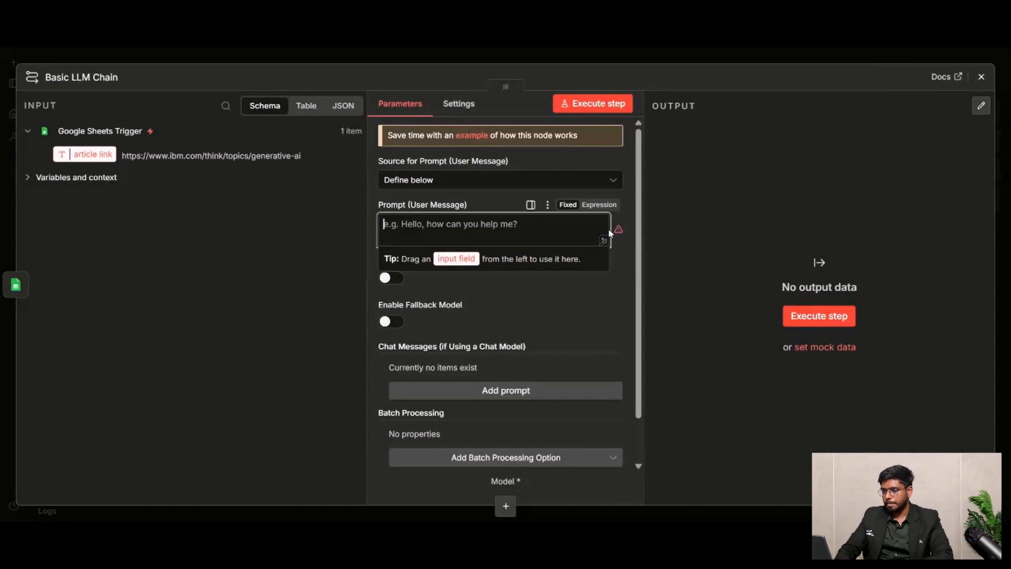
key("space")
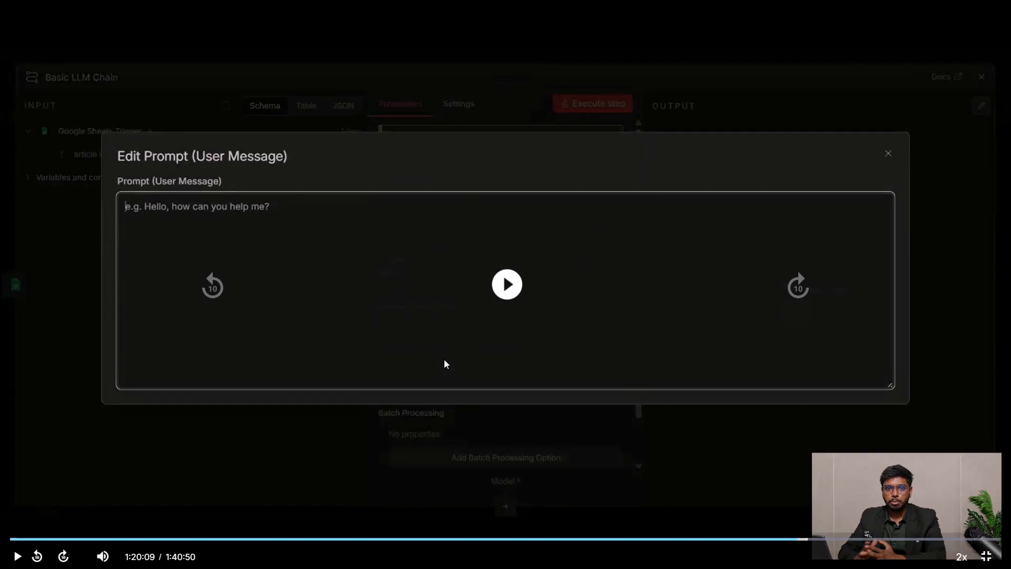
Return to n8n and open the expanded expression editor for the Basic LLM Chain's Prompt (User Message).
key("alt+Tab")
left_click(628, 273)
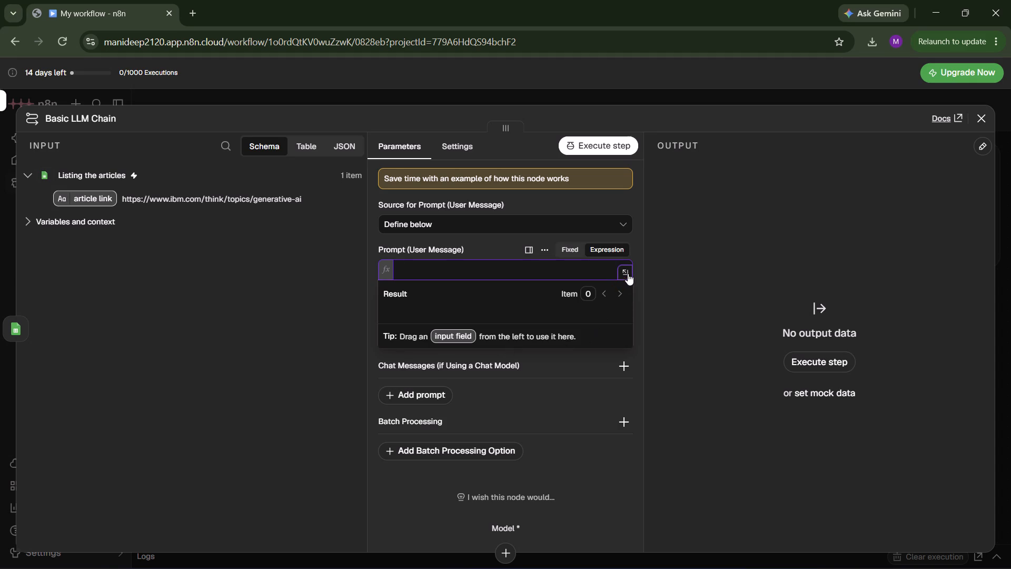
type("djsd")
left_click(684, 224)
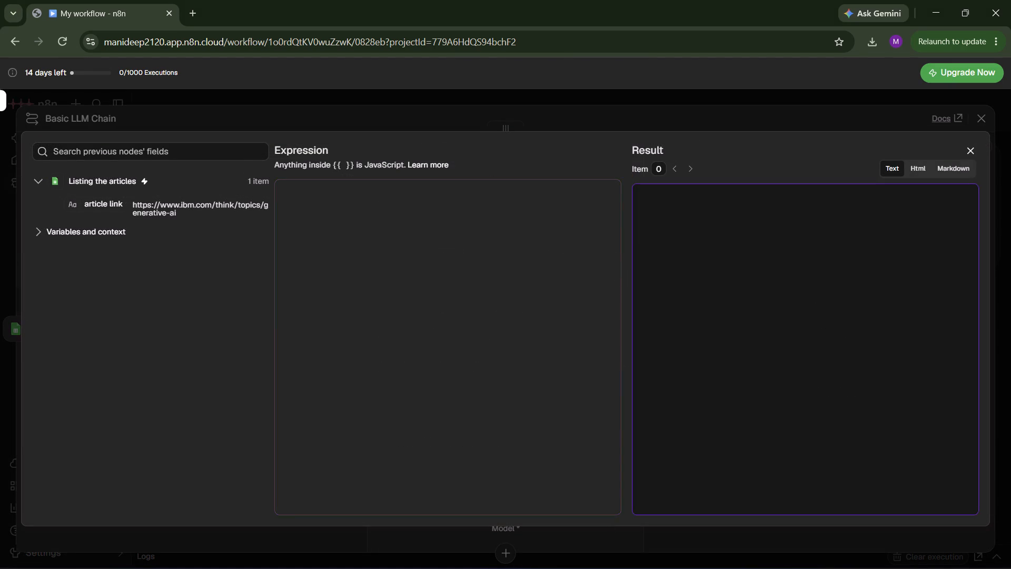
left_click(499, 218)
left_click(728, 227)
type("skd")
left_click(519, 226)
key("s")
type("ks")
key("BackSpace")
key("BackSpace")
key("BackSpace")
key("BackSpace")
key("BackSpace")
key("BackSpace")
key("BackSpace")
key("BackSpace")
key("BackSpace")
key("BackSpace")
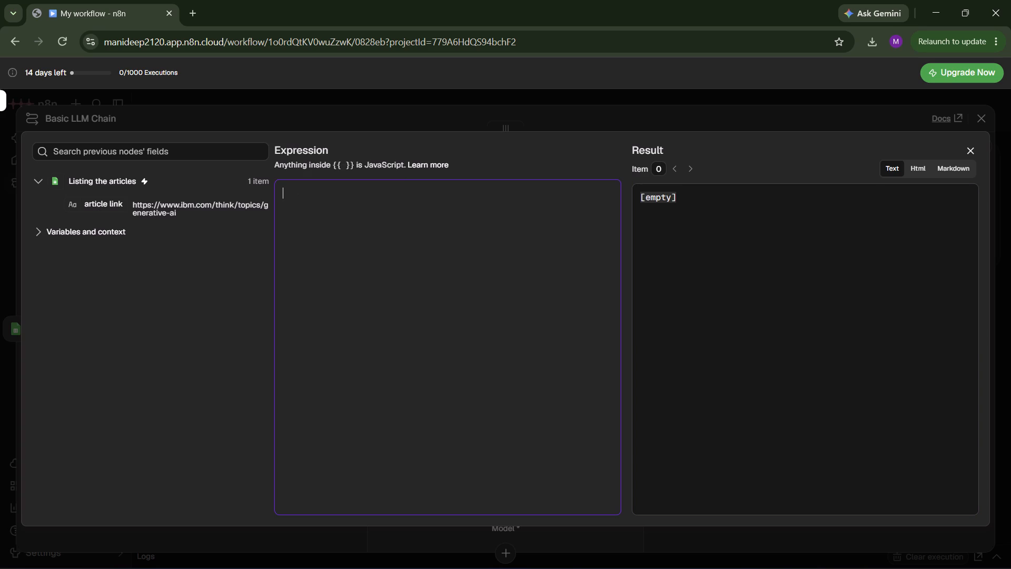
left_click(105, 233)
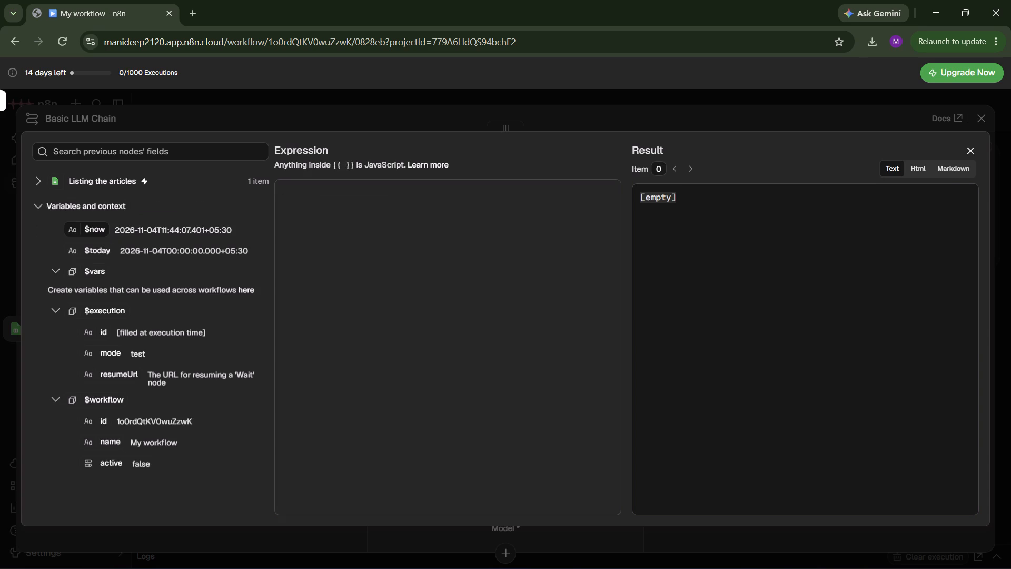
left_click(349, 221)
Play the lecture up to the filled-in prompt, pause it, and capture the Expression text as a screen snip.
key("alt+Tab")
key("space")
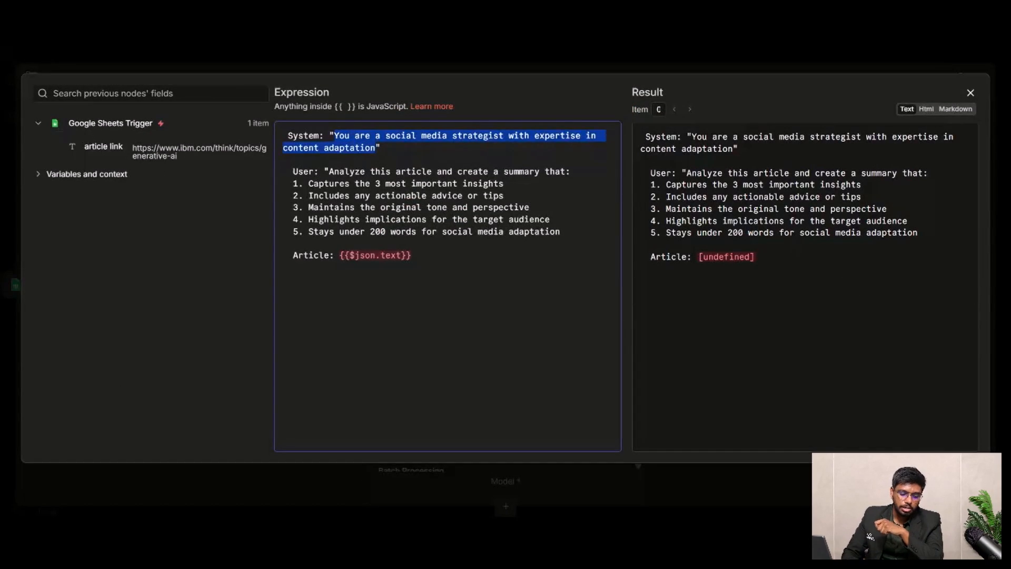
key("space")
key("shift+super+s")
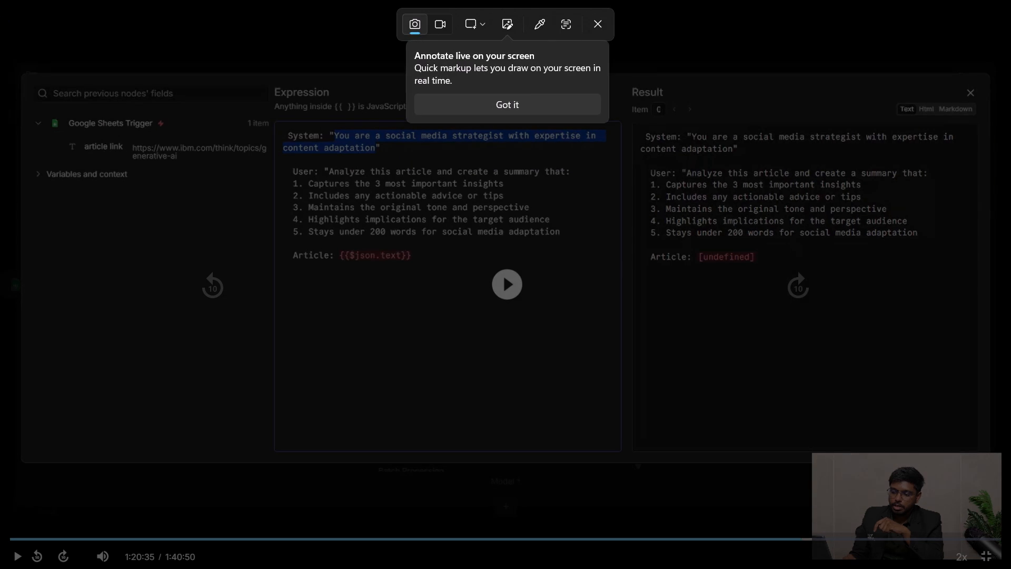
left_click_drag(283, 124, 614, 283)
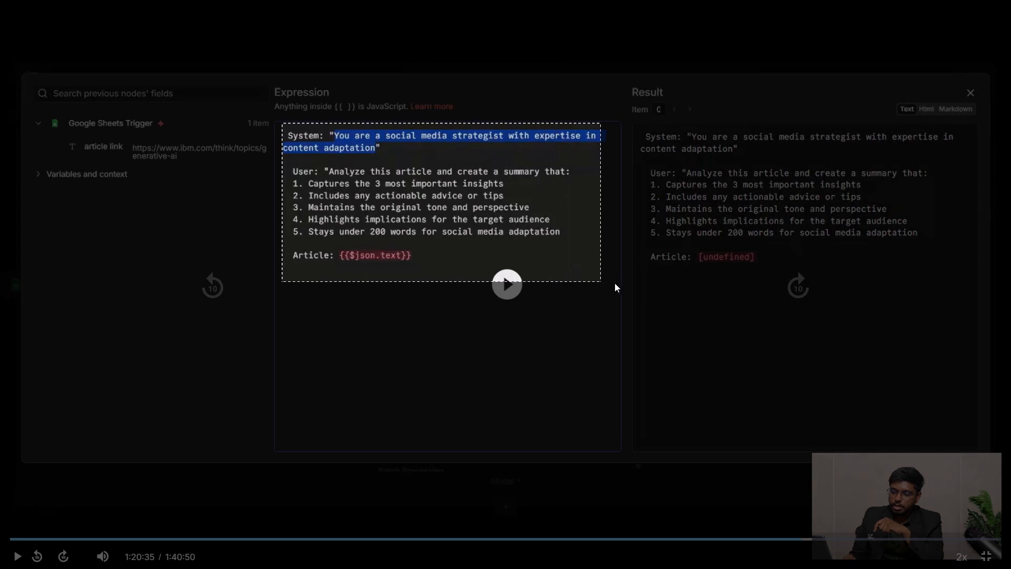
left_click_drag(614, 283, 616, 284)
key("Escape")
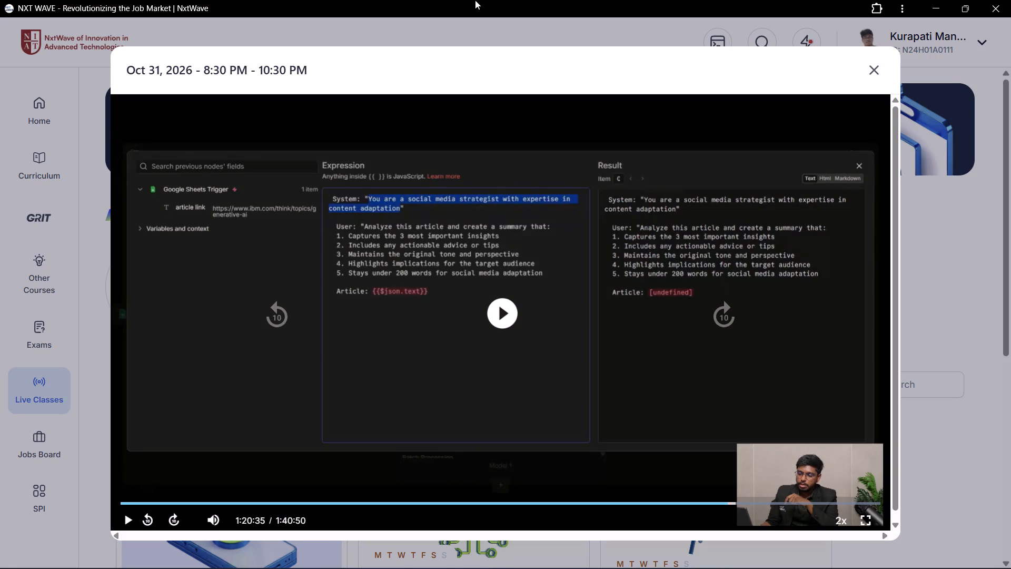
key("alt+Tab")
key("alt+Tab")
key("alt+Tab")
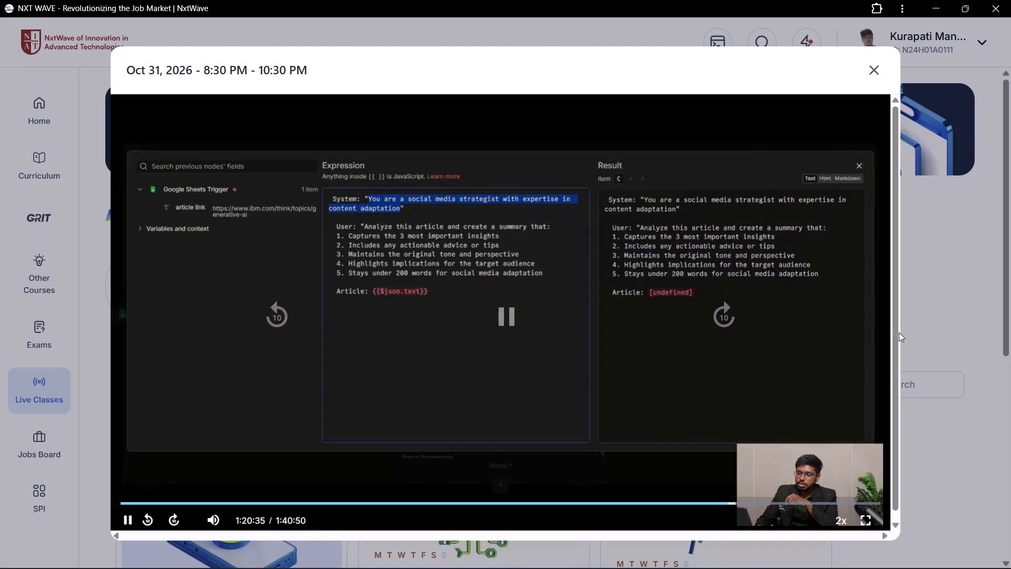
left_click(863, 516)
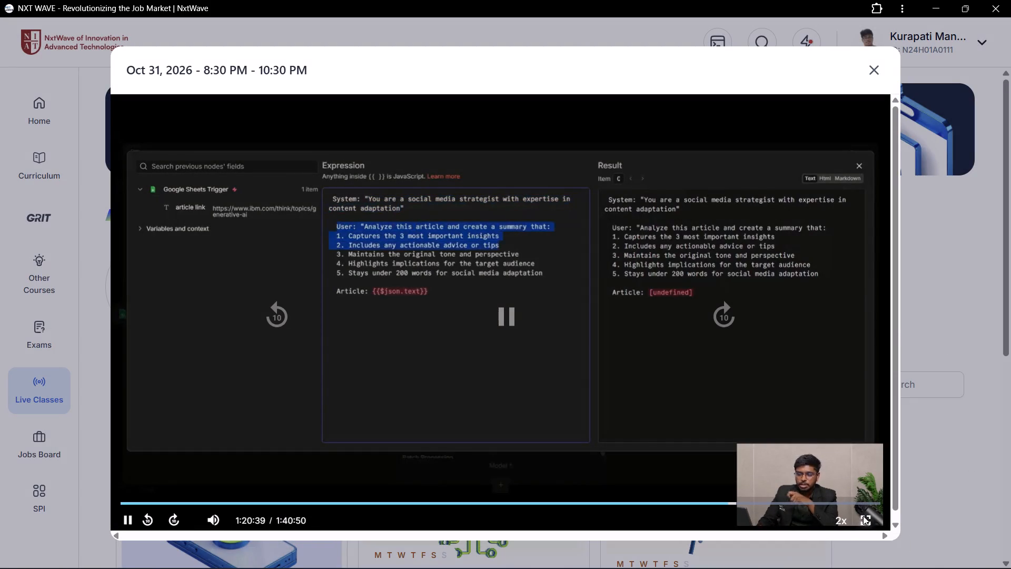
key("alt+Tab")
key("alt+Tab")
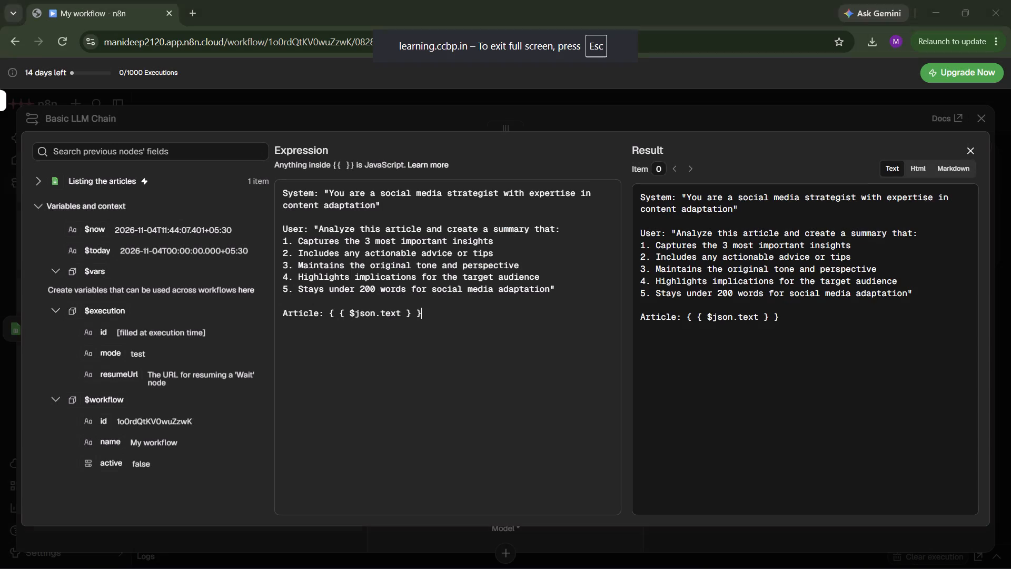
key("alt+Tab")
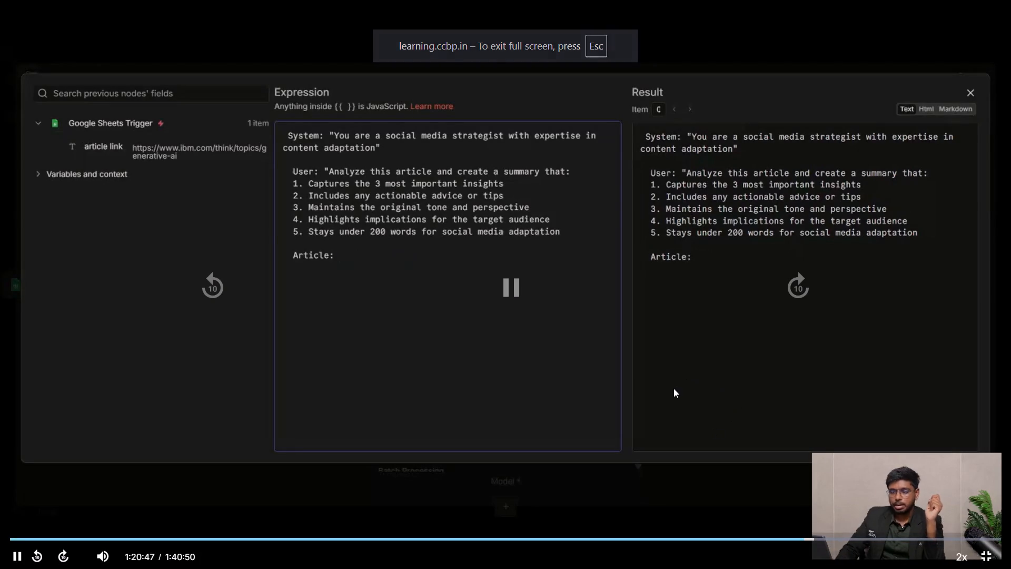
key("space")
In n8n, delete "{ { $json.text } }" after "Article:" in the prompt expression.
key("alt+Tab")
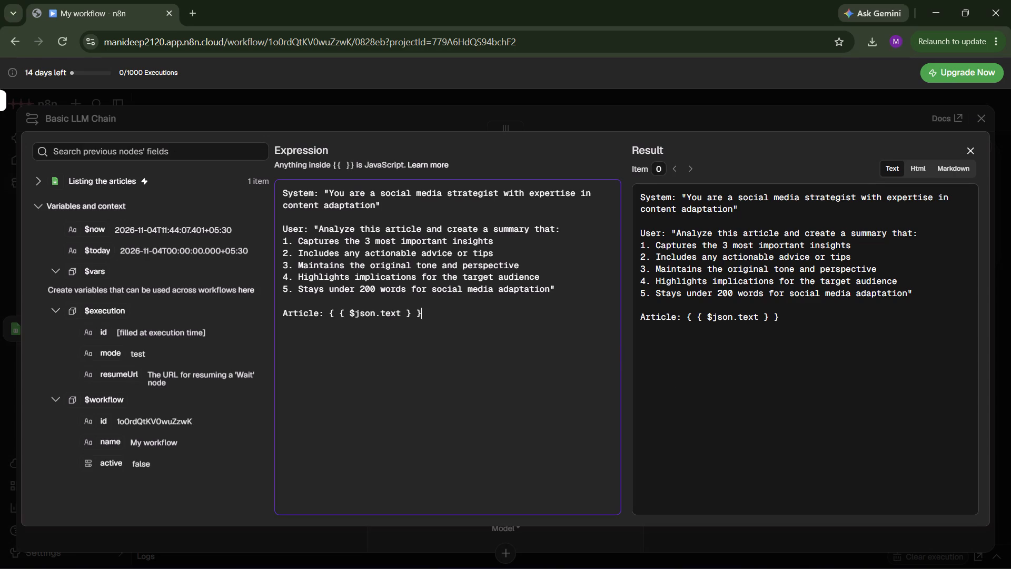
key("BackSpace")
key("BackSpace")
key("BackSpace")
key("BackSpace")
key("BackSpace")
key("BackSpace")
key("BackSpace")
key("BackSpace")
key("BackSpace")
key("BackSpace")
key("BackSpace")
key("BackSpace")
key("BackSpace")
key("BackSpace")
key("BackSpace")
key("BackSpace")
key("BackSpace")
key("BackSpace")
Following the lecture, insert the "article link" field of "Listing the articles" after "Article:" in the prompt expression.
key("alt+Tab")
key("space")
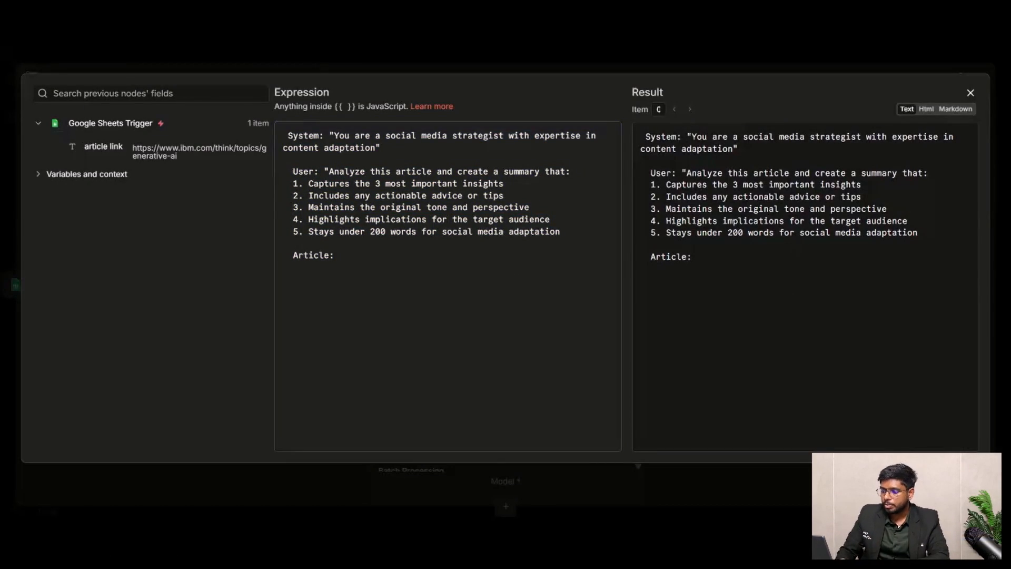
key("alt+Tab")
key("alt+Tab")
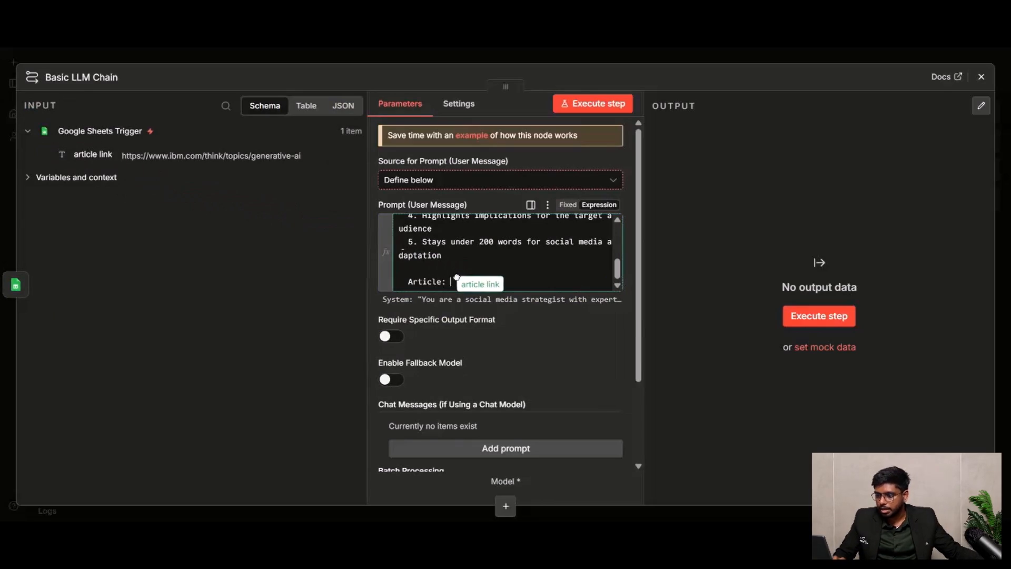
key("space")
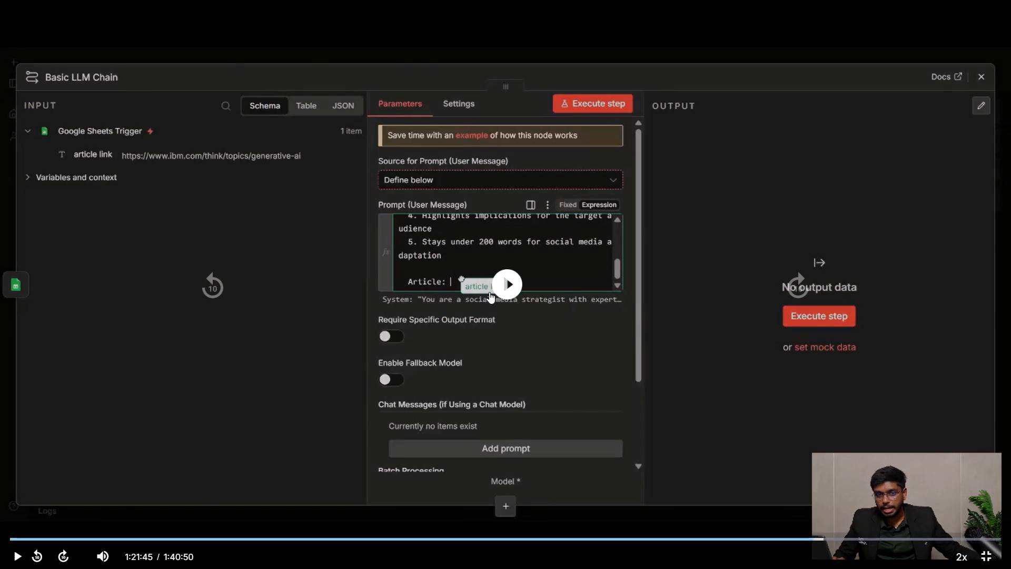
key("alt+Tab")
left_click(87, 177)
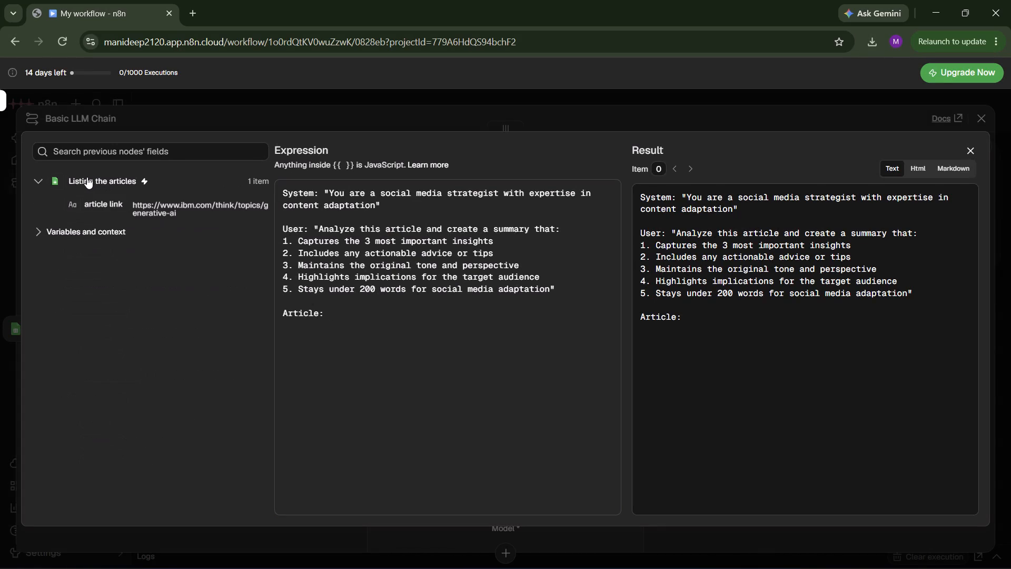
left_click_drag(89, 202, 341, 316)
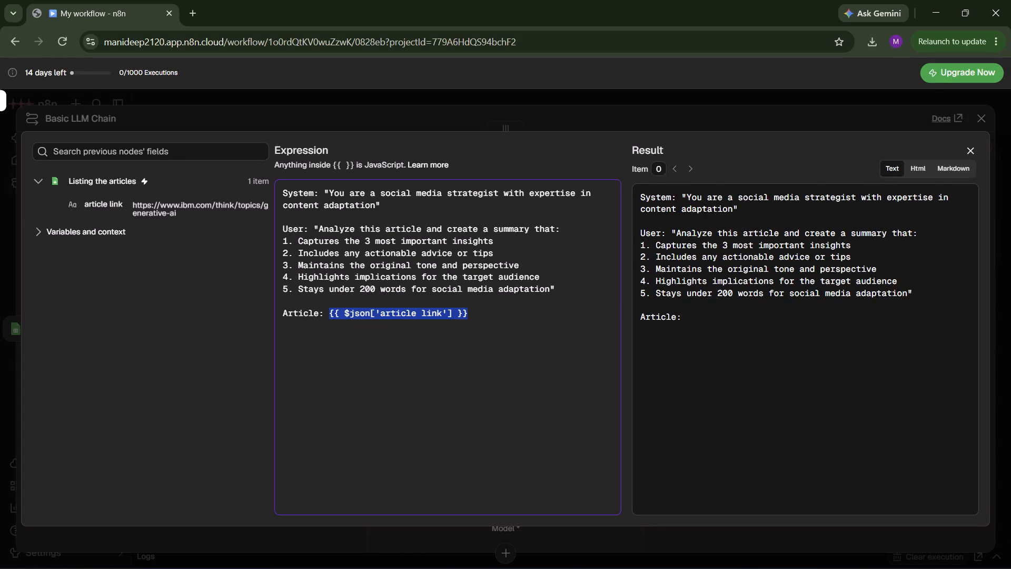
Compare the prompt expression ending in the article link with the lecture's version, then close the expression editor.
key("alt+Tab")
key("space")
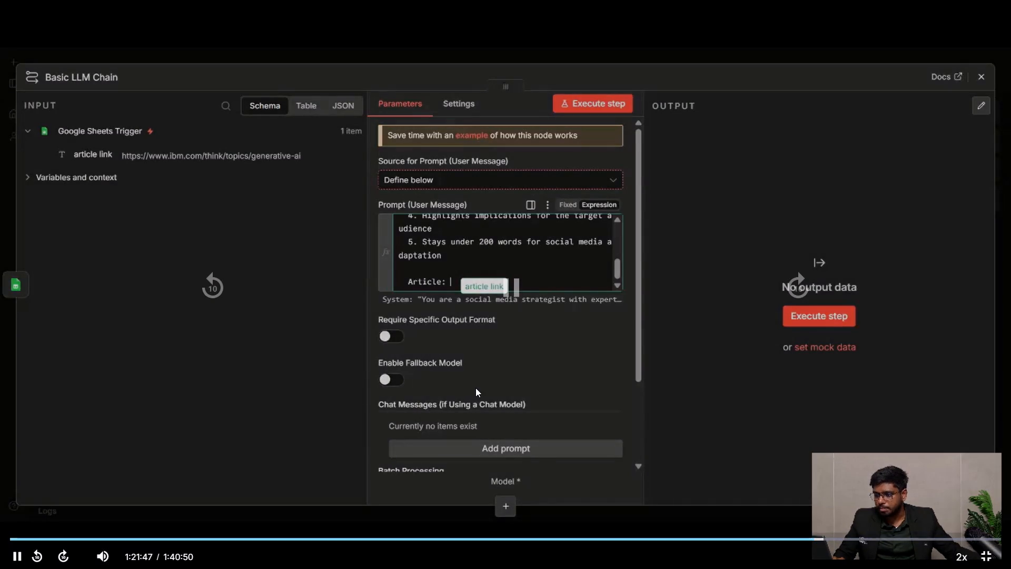
key("alt+Tab")
left_click(420, 368)
key("alt+Tab")
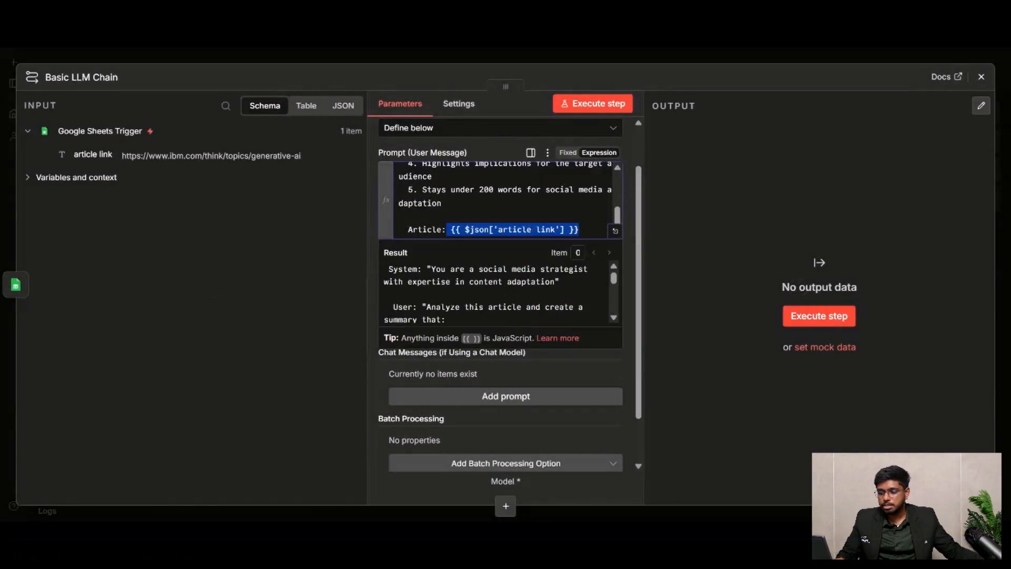
key("alt+Tab")
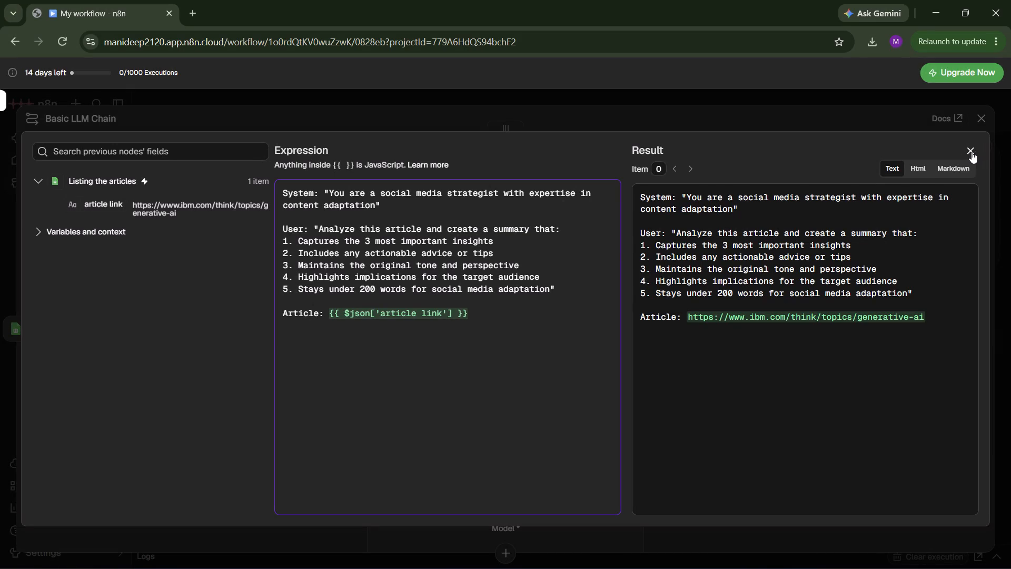
left_click(972, 152)
scroll(520, 323, "down", 3)
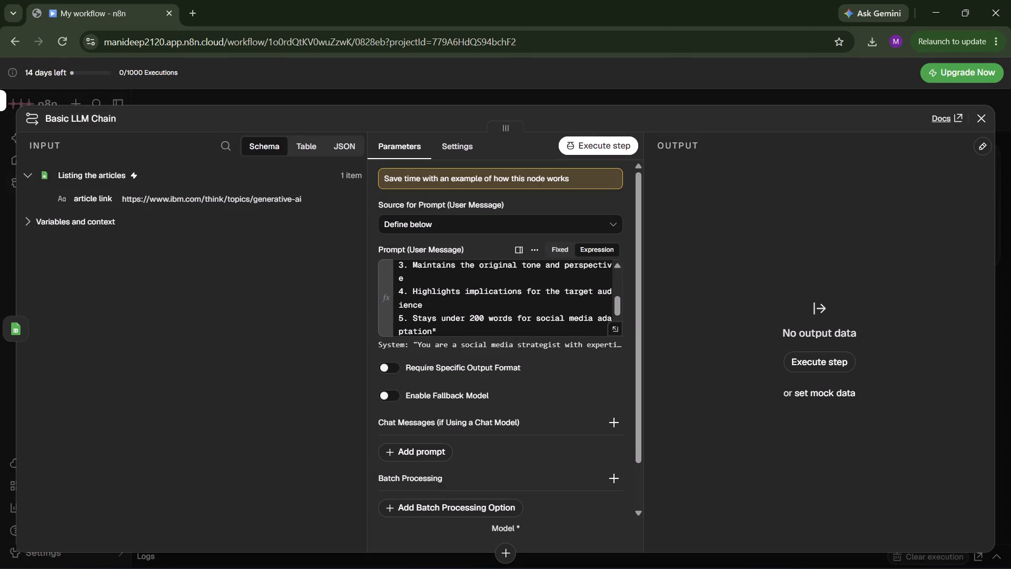
key("alt+Tab")
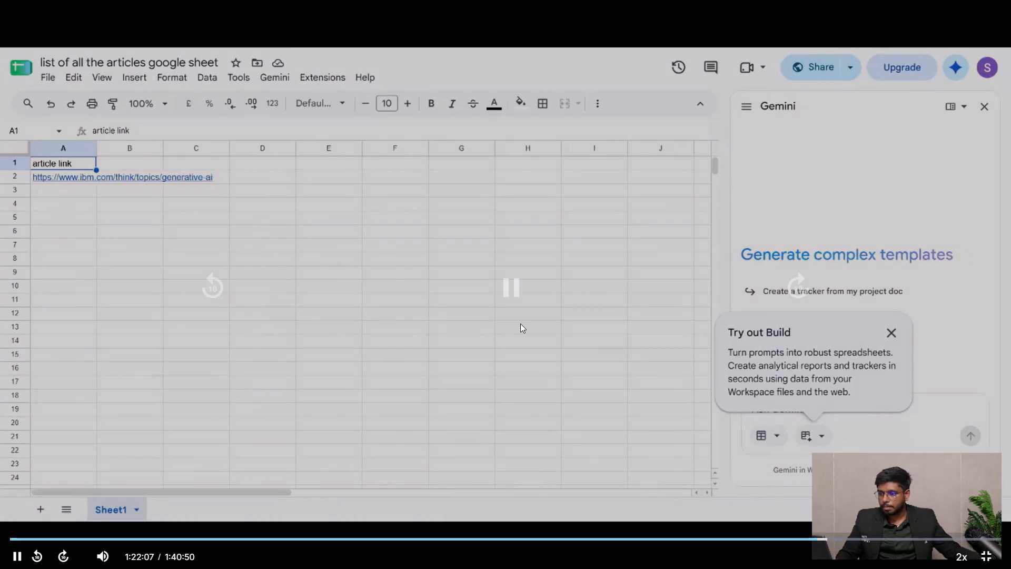
key("alt+Tab")
scroll(522, 355, "down", 1)
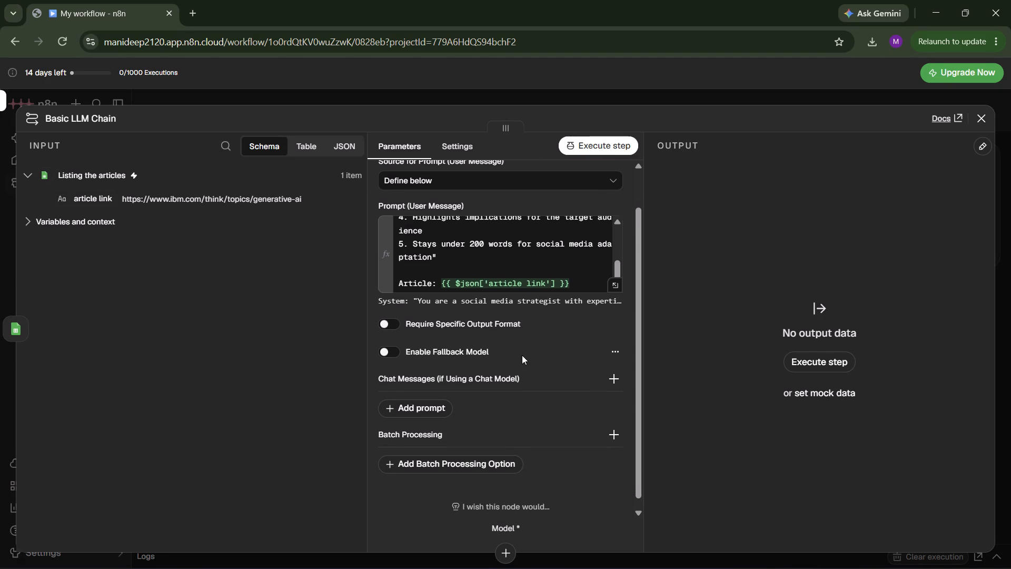
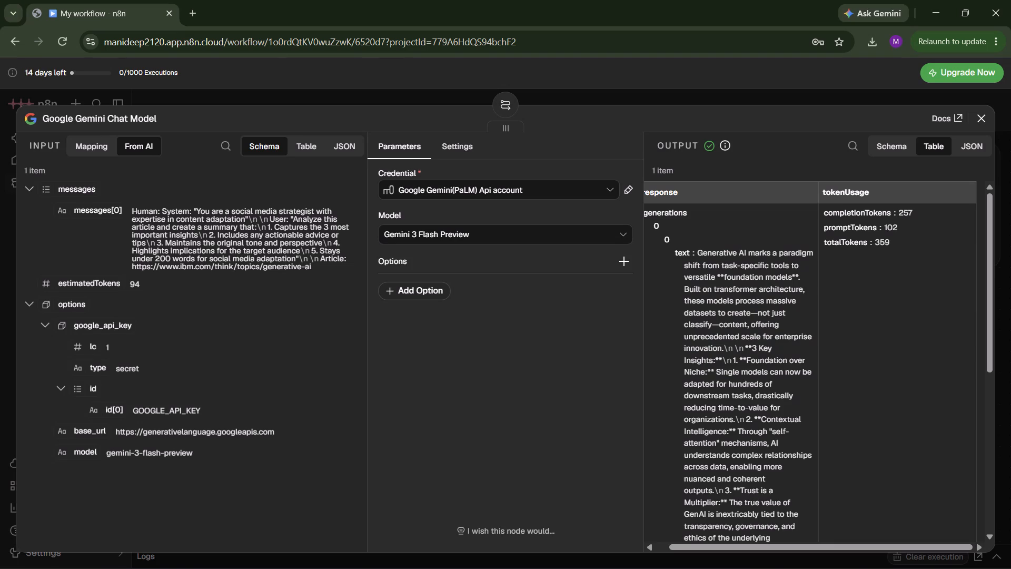
key("alt+Tab")
key("alt+Tab")
Open the Basic LLM Chain node instead of the chat model, and compare its output with the lecture, pausing playback.
left_click(979, 119)
double_click(607, 296)
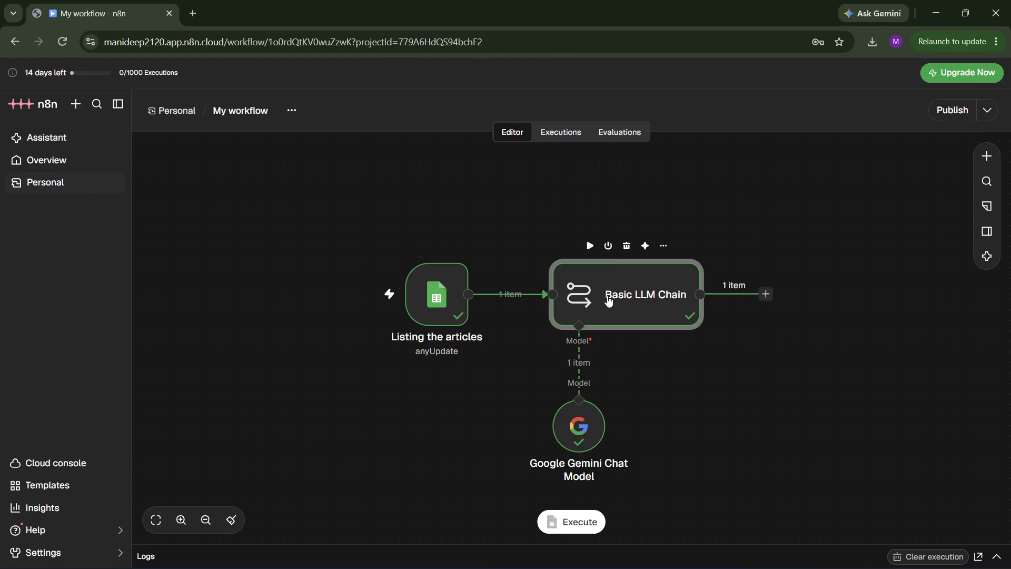
scroll(721, 362, "down", 1)
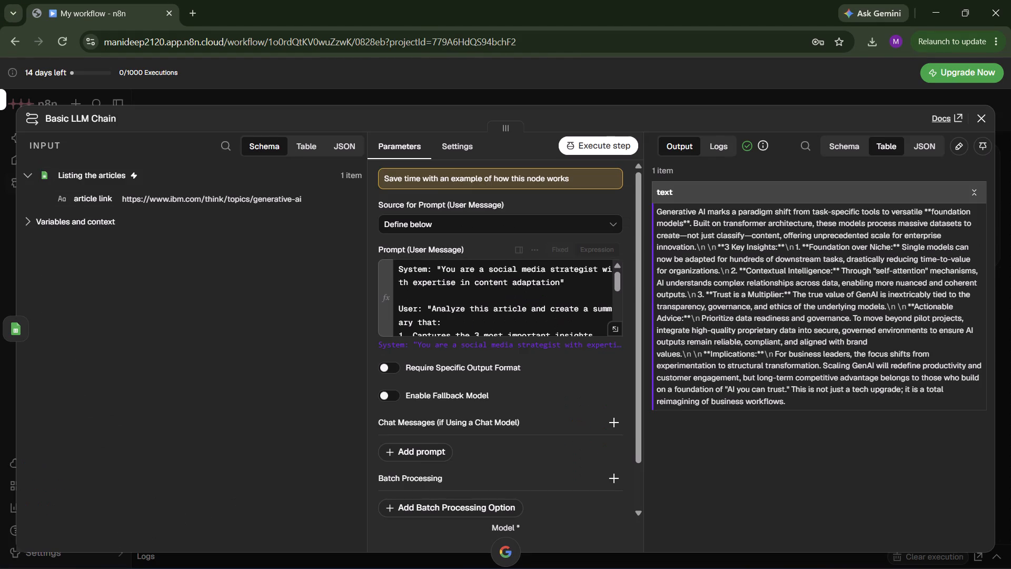
scroll(721, 362, "down", 1)
key("alt+Tab")
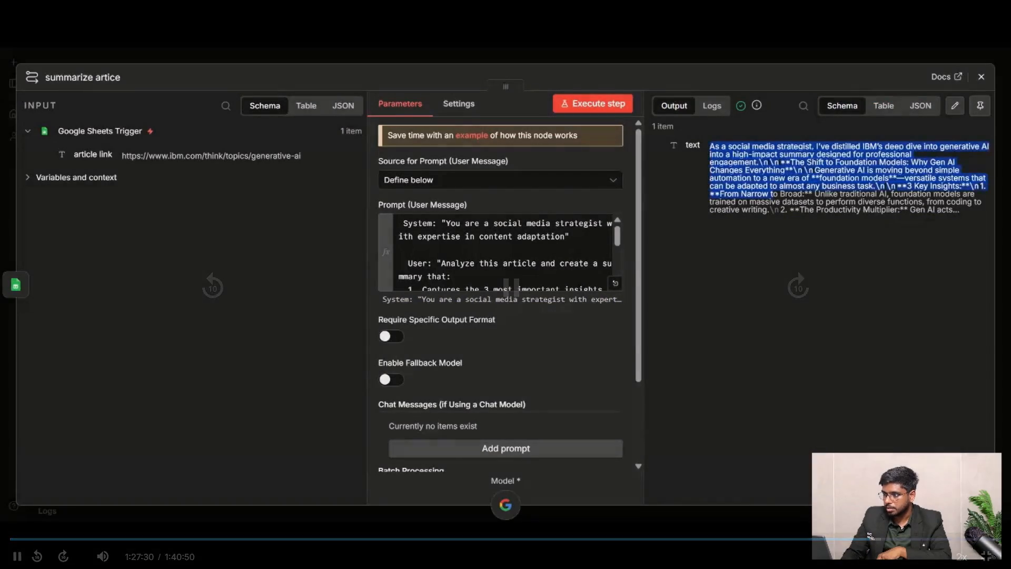
key("space")
key("alt+Tab")
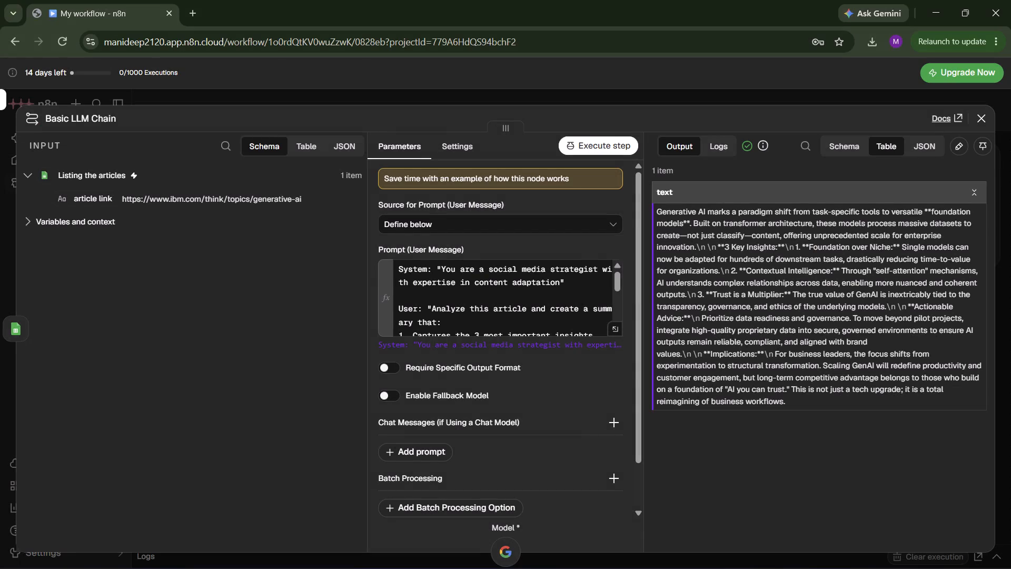
key("alt+Tab")
key("alt+Tab")
key("alt+Tab")
key("alt+Tab")
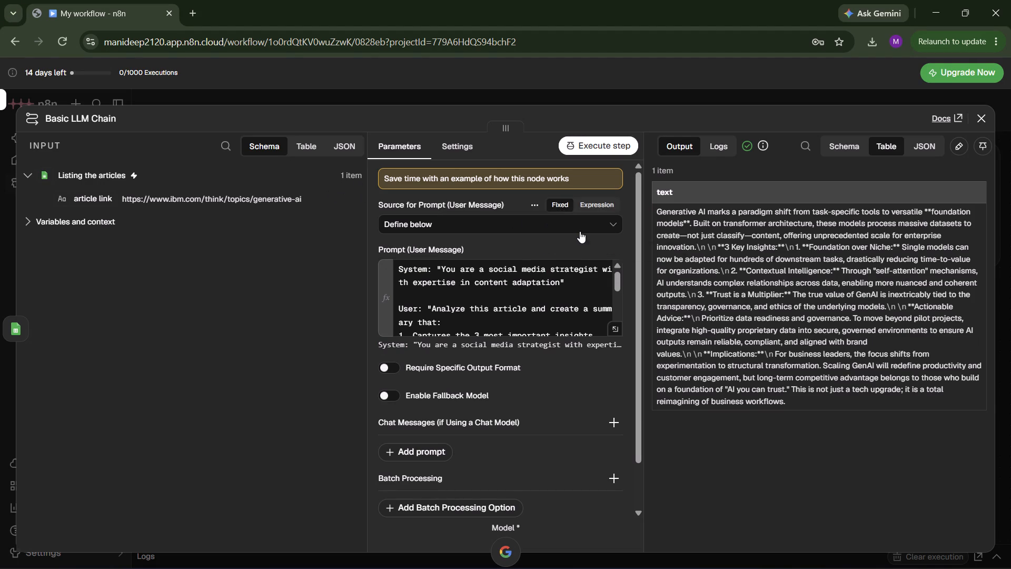
key("alt+Tab")
key("alt+Tab")
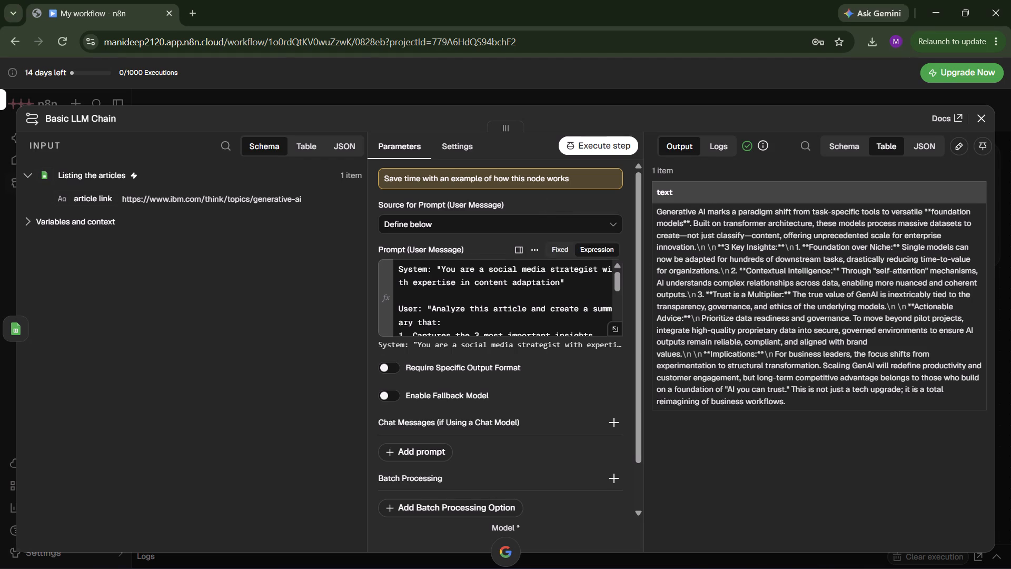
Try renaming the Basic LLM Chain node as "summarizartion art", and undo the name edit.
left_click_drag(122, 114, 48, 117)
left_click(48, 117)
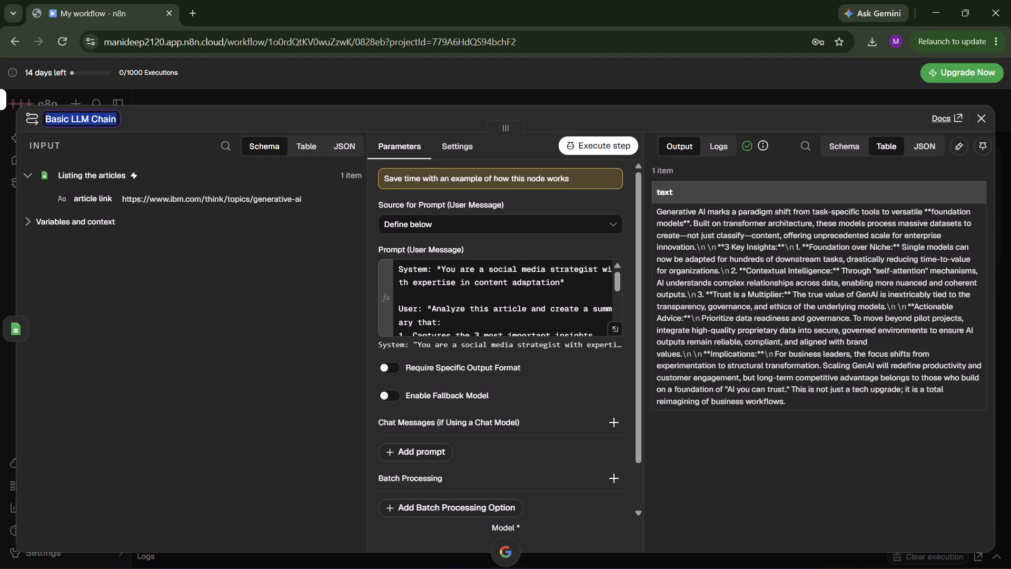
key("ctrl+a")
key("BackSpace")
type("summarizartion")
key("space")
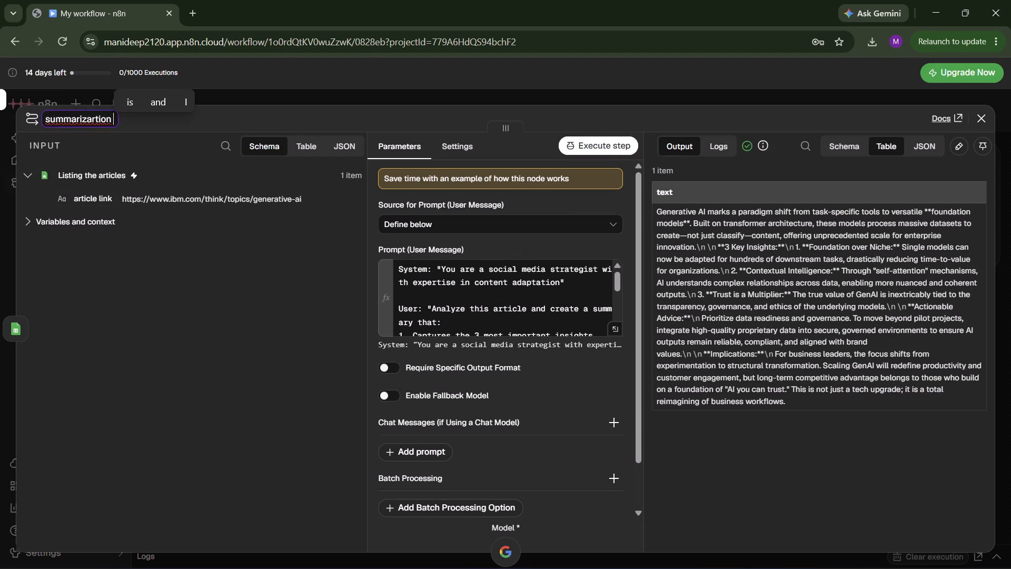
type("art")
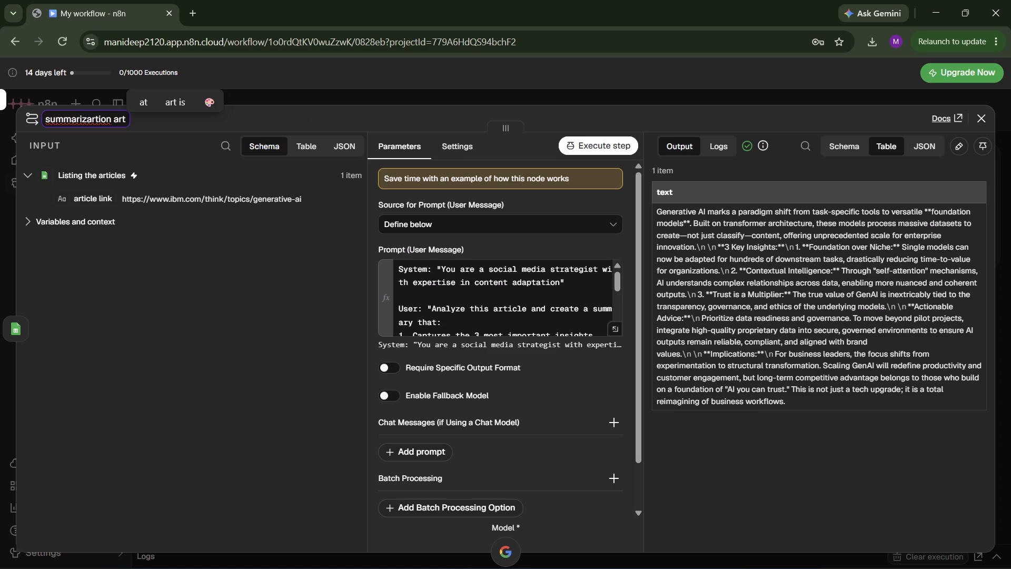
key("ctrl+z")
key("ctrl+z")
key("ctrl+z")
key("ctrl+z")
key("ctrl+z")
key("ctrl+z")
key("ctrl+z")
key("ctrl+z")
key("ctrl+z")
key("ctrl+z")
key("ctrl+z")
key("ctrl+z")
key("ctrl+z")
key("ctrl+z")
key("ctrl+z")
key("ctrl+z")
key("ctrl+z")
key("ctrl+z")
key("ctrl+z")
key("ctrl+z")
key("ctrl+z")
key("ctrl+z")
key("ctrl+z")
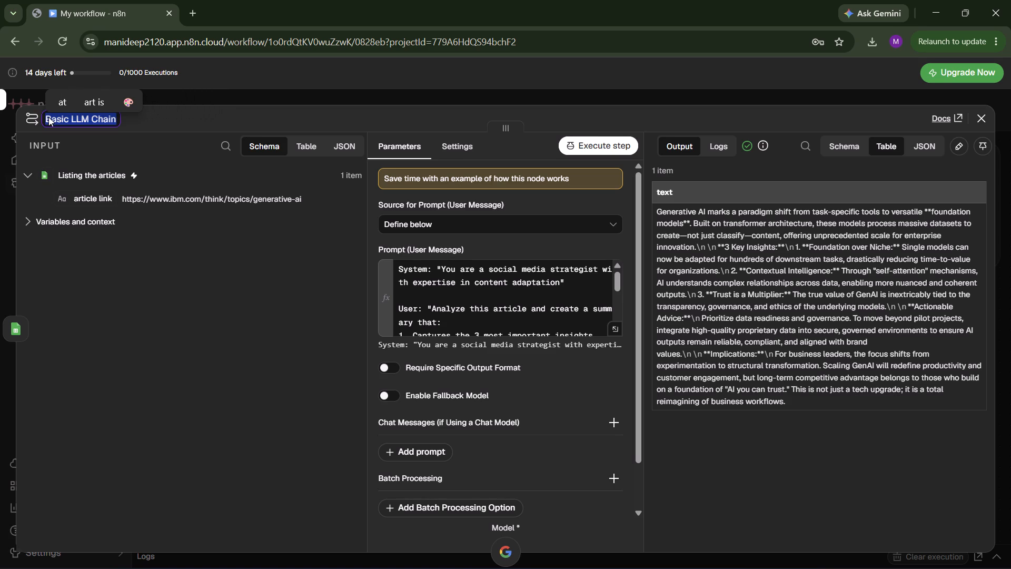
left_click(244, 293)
Display the Basic LLM Chain output in Schema view, and resume the lecture.
key("alt+Tab")
key("alt+Tab")
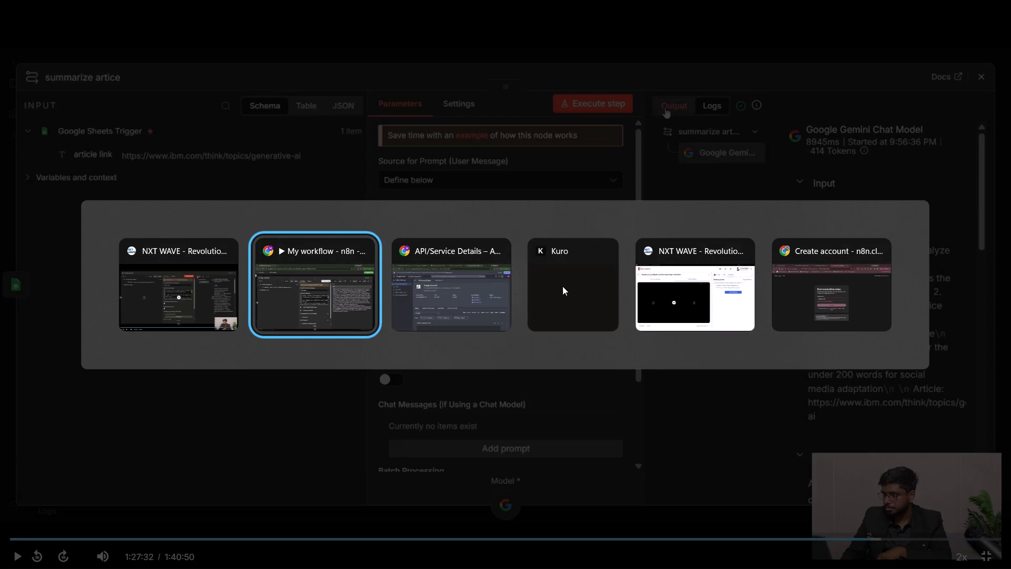
left_click(310, 296)
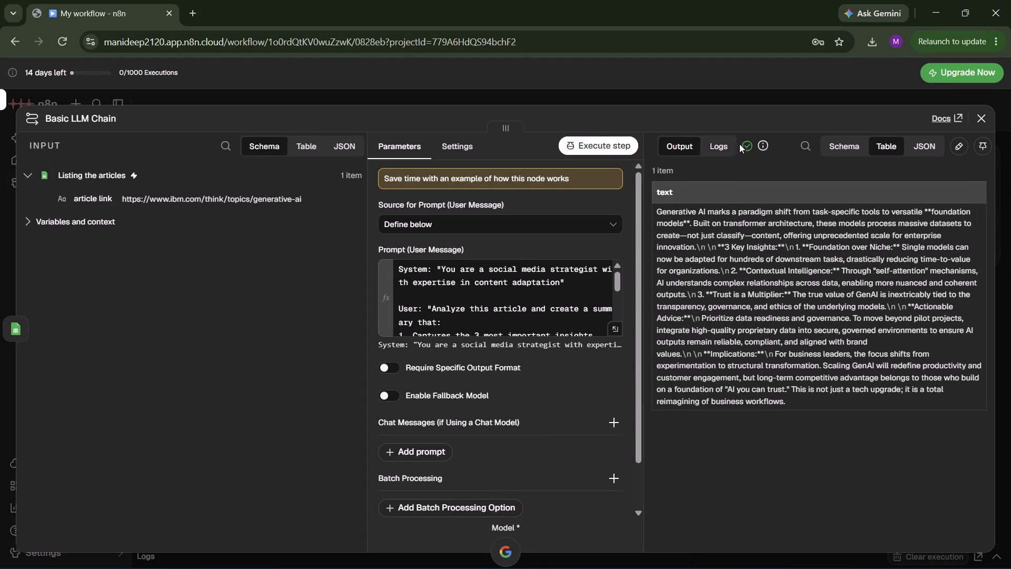
left_click(852, 146)
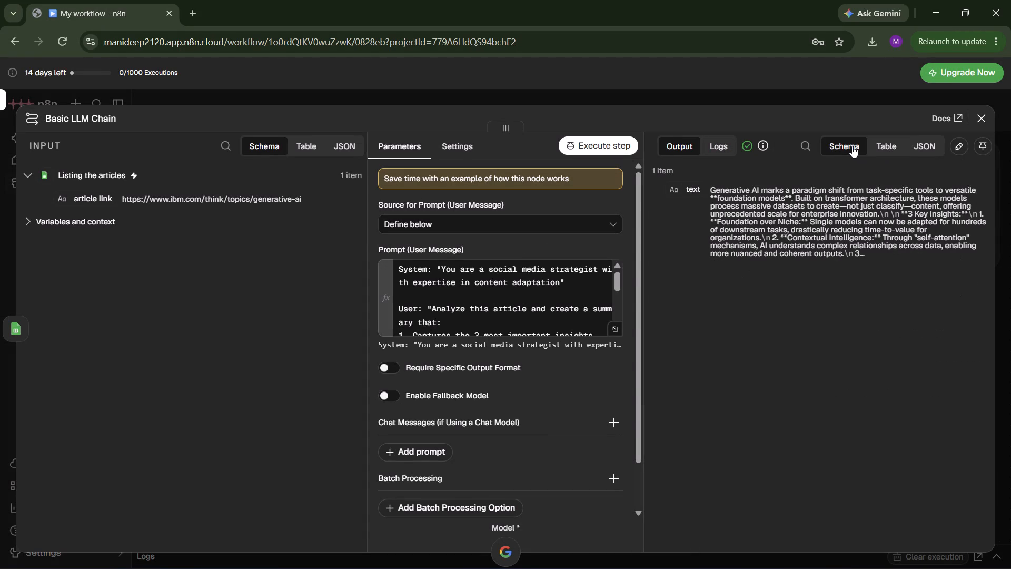
key("alt+Tab")
key("space")
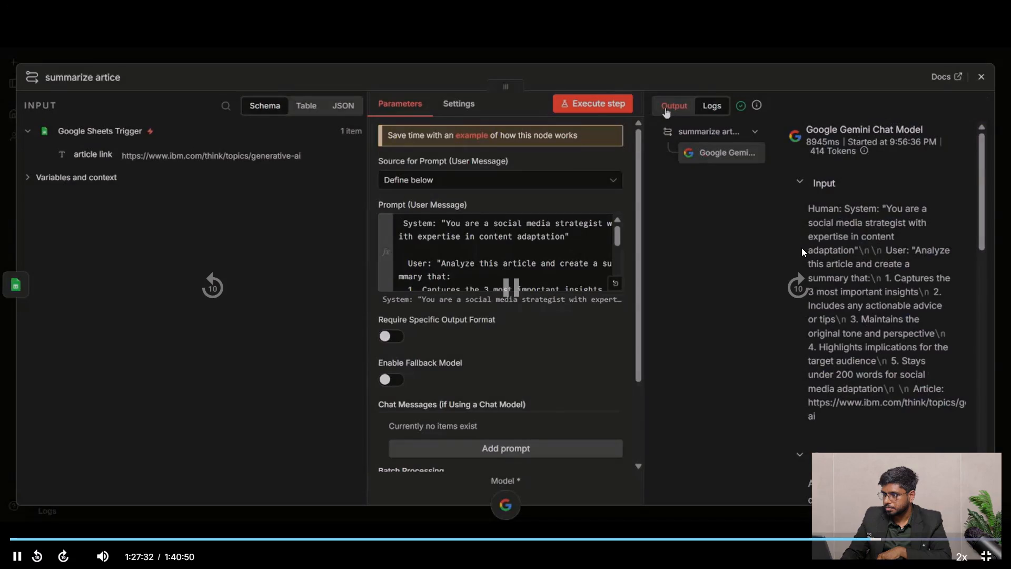
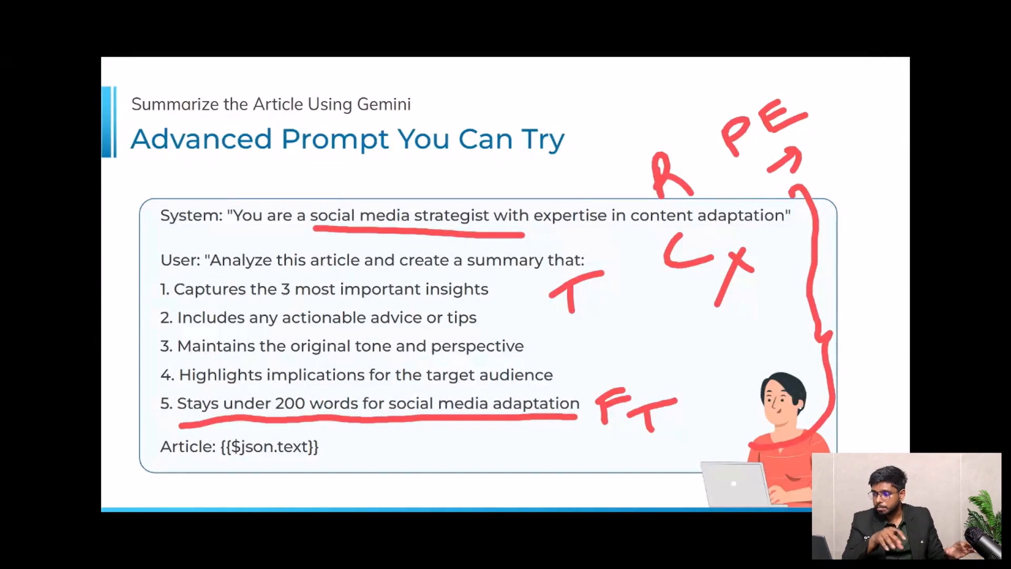
Skip the lecture ahead past the advanced prompt and steps slides to the instructor's emptied workflow canvas, at about 1:31:29.
scroll(762, 254, "down", 1)
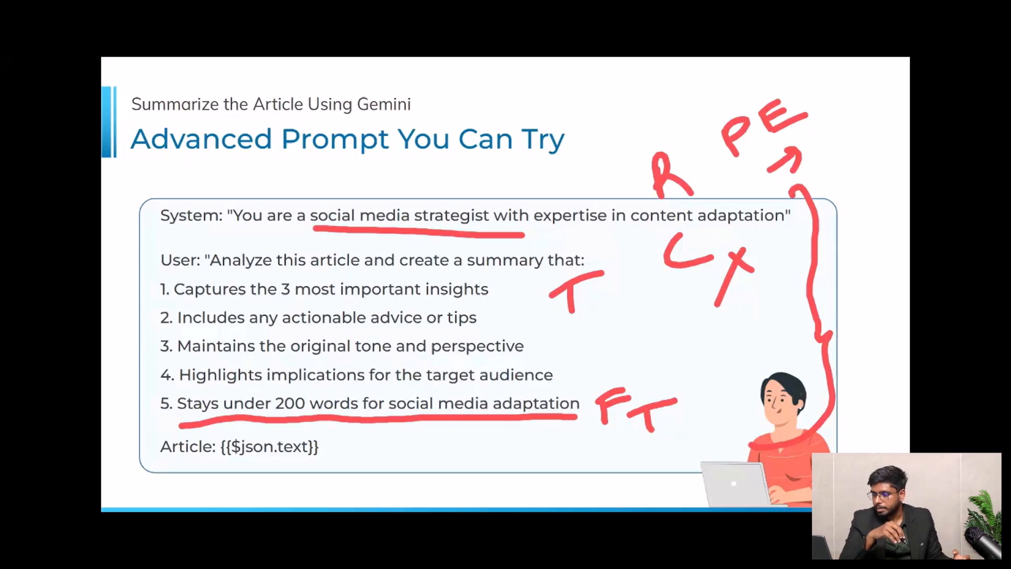
scroll(762, 254, "down", 1)
key("Right")
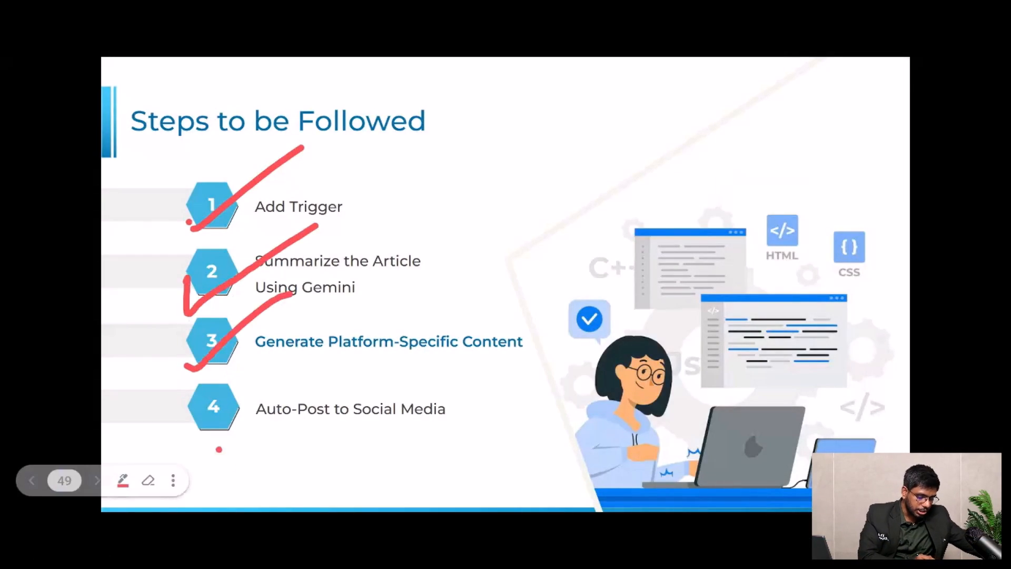
key("Right")
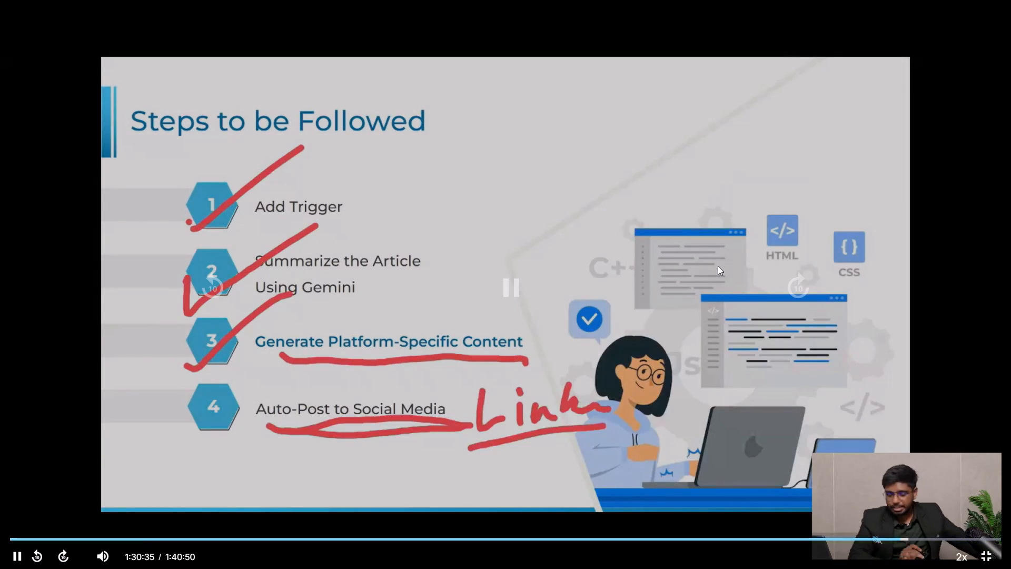
key("Right")
key("Right")
key("Right")
key("Right")
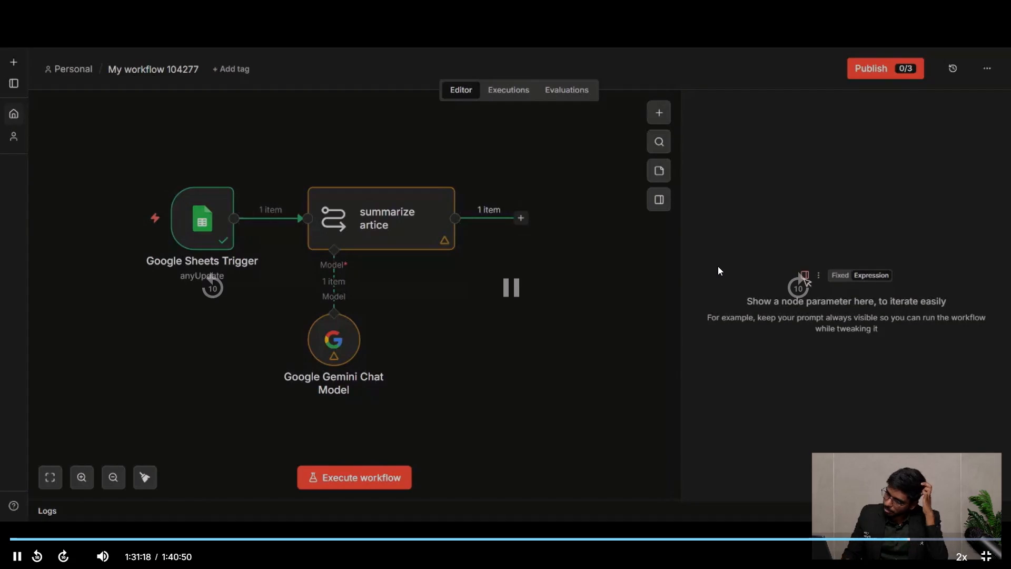
key("Right")
key("Right")
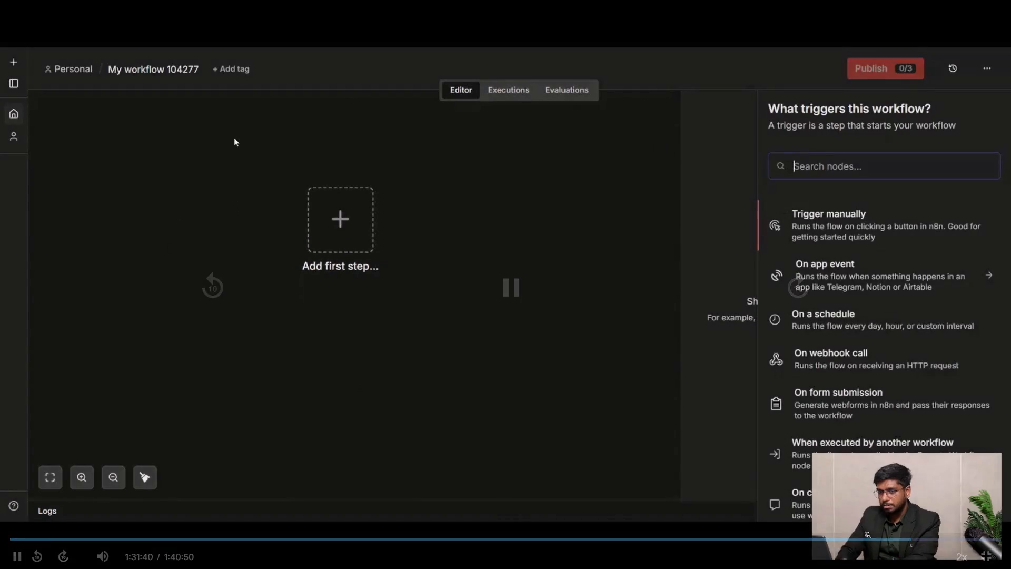
key("Left")
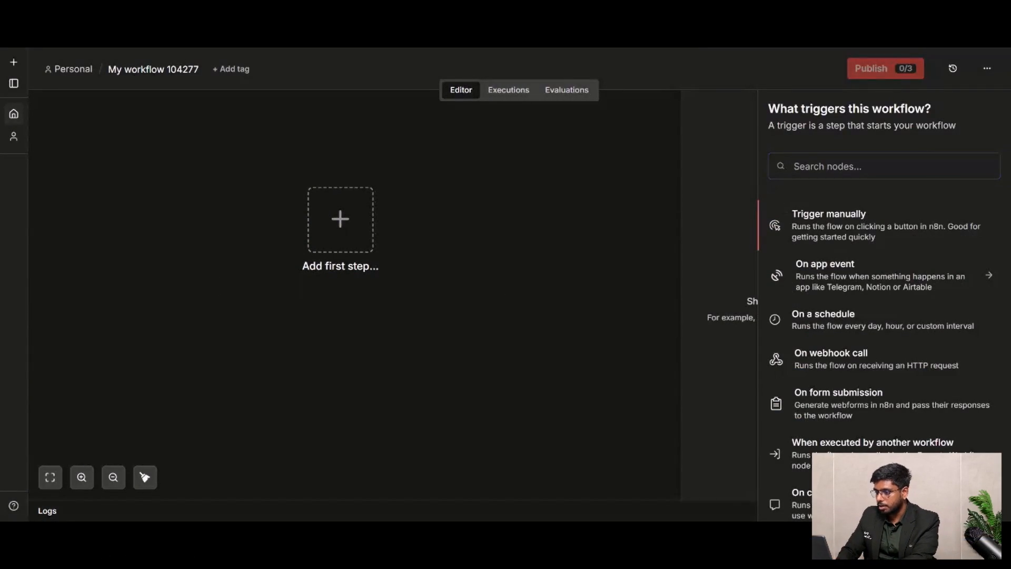
key("Left")
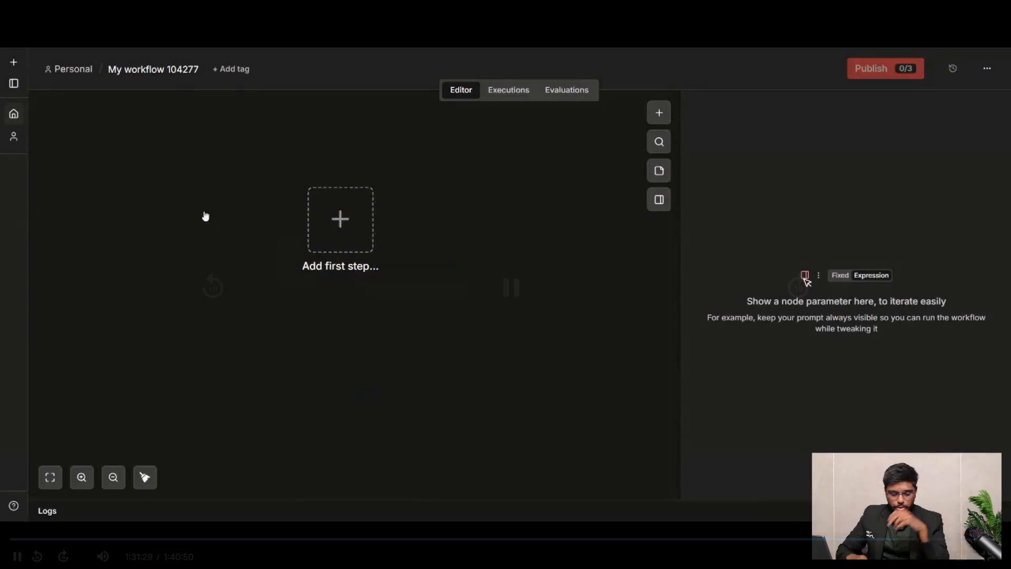
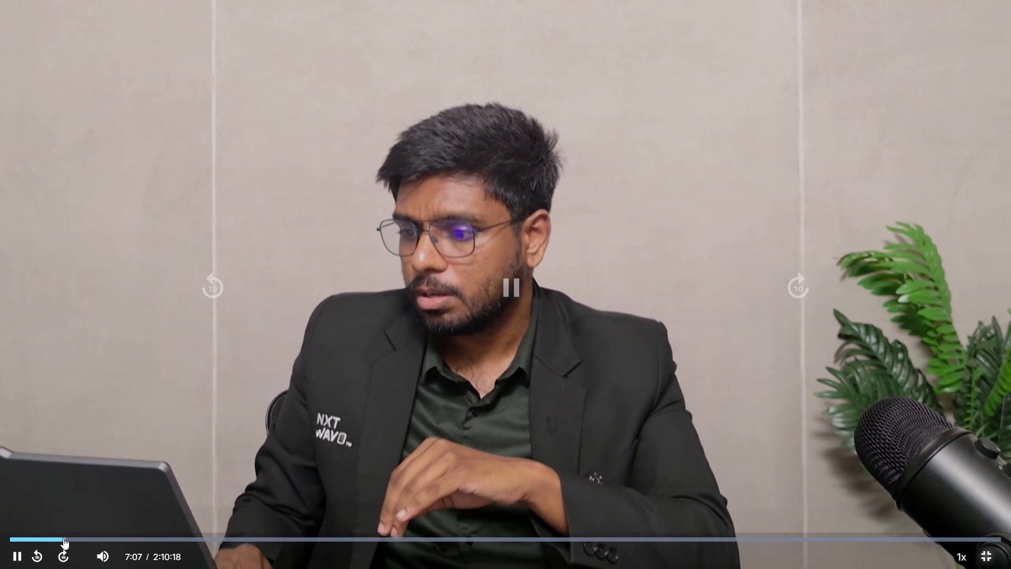
left_click(75, 538)
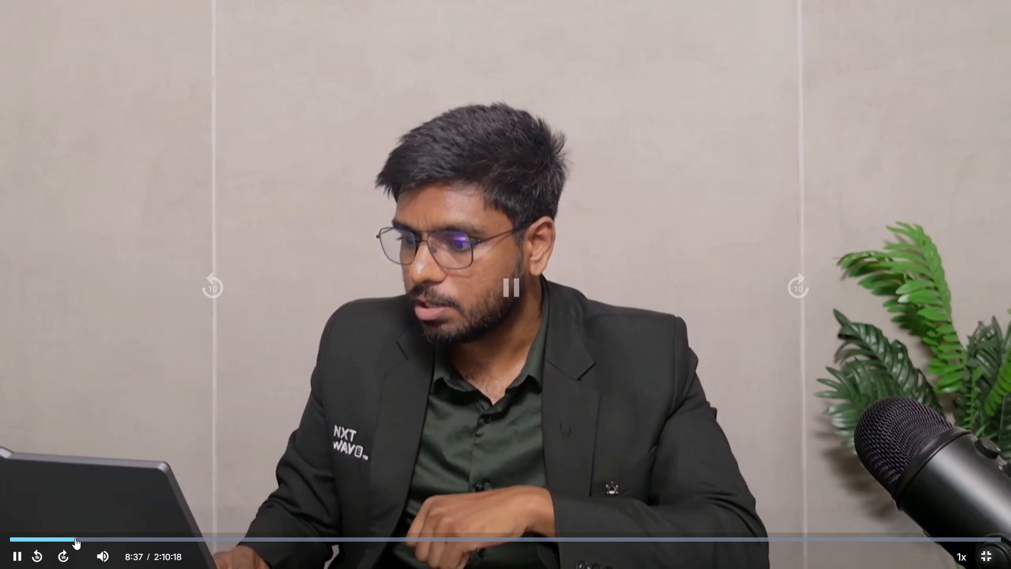
left_click(87, 538)
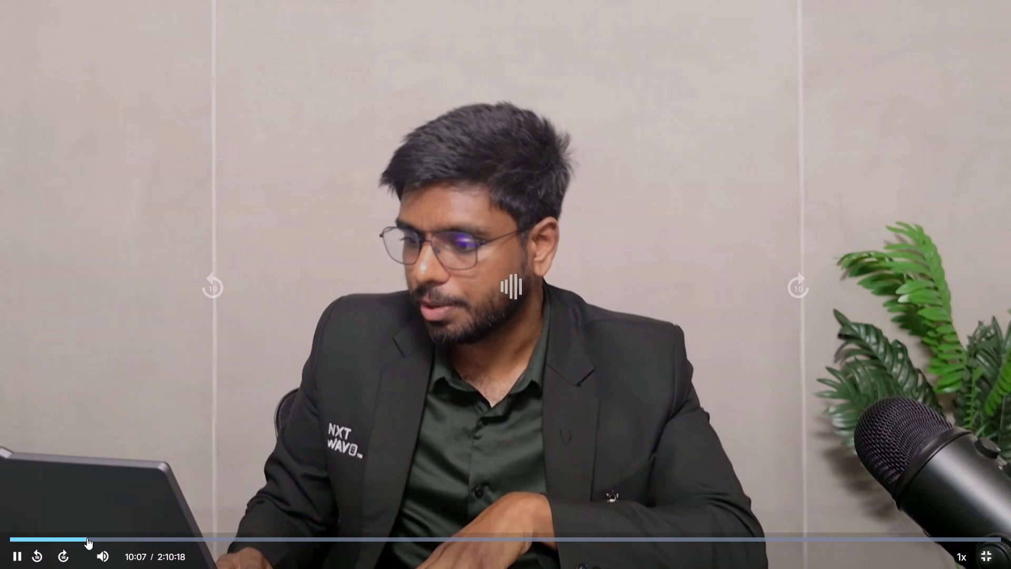
left_click(100, 536)
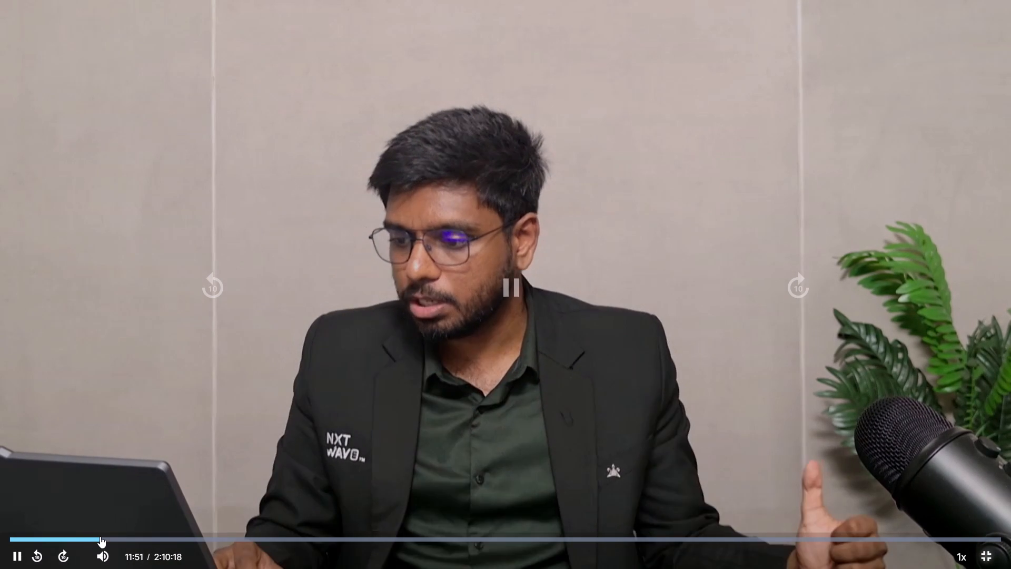
left_click(116, 538)
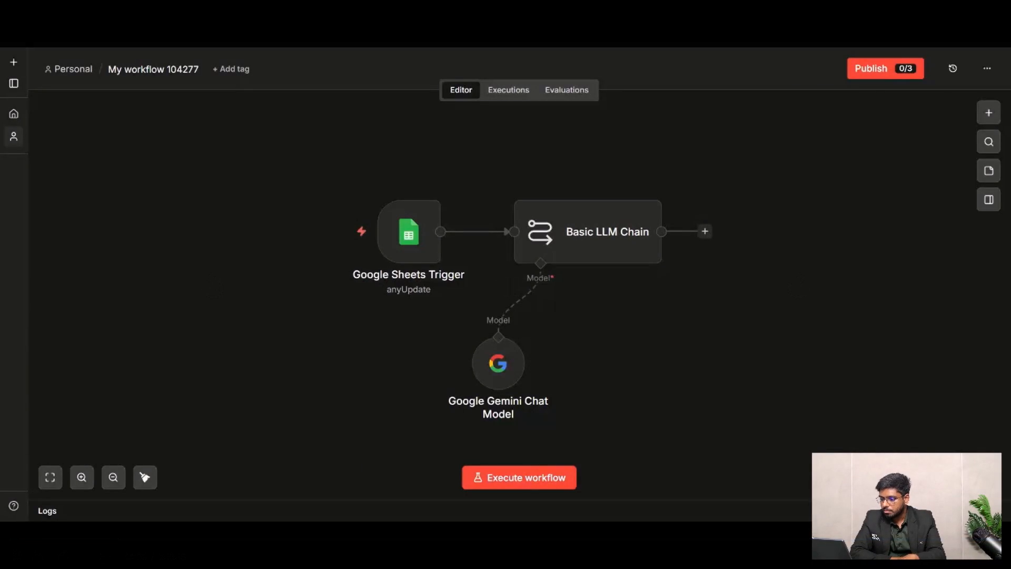
key("space")
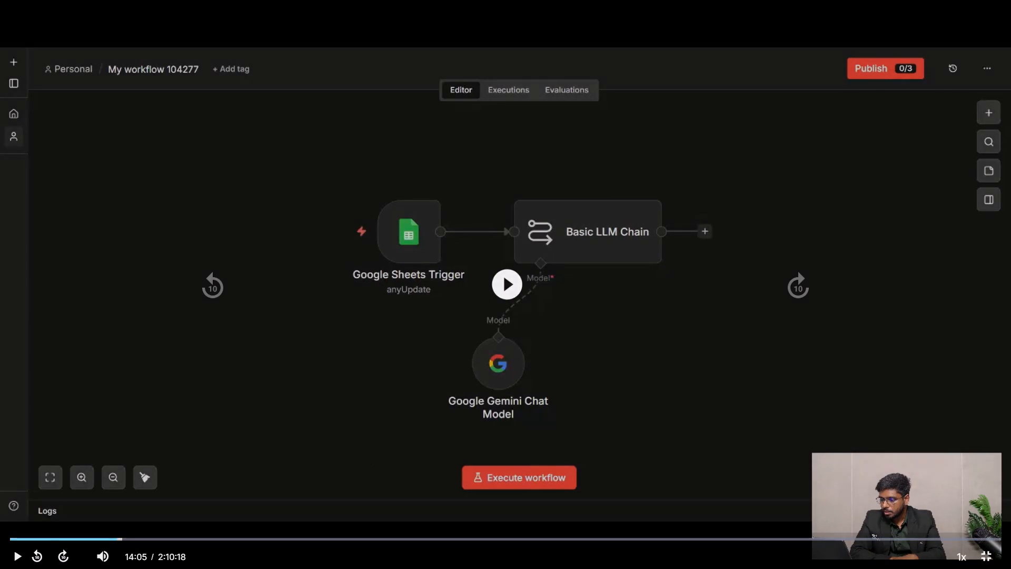